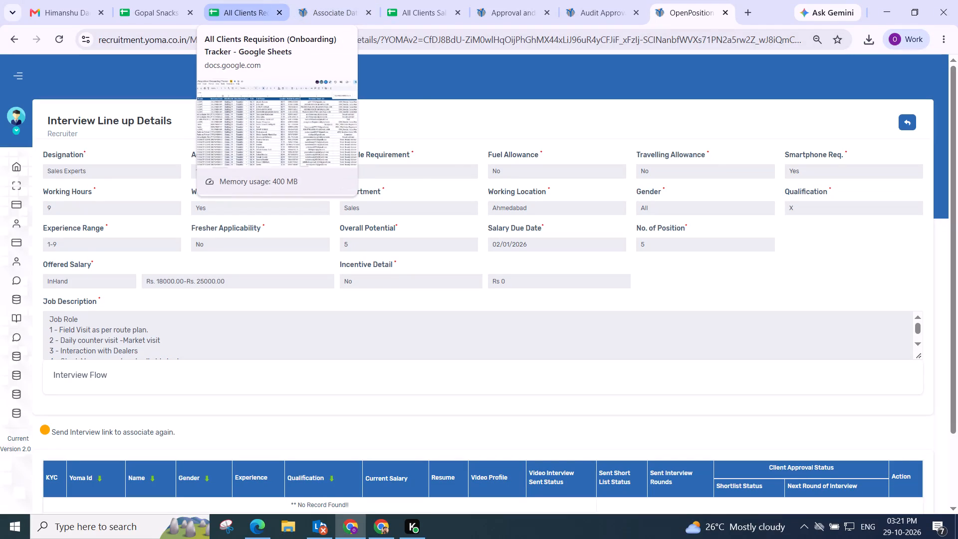
Copy the client name CONNEDIT BUSINESS SOLUTIONS from the pending approval and find its row in the All Clients Salary Breakup sheet.
{"action": "left_click", "coordinate": [504, 12]}
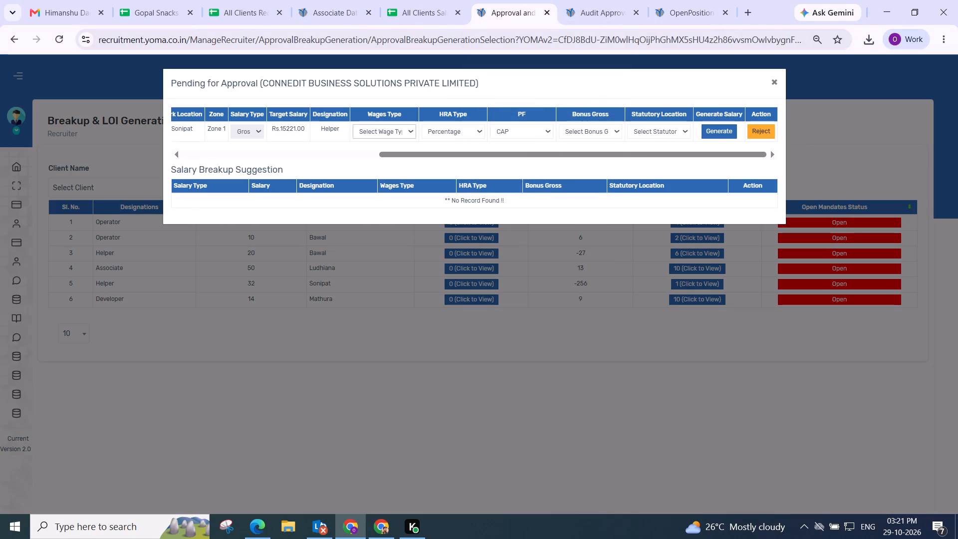
{"action": "scroll", "coordinate": [462, 146], "scroll_direction": "up", "scroll_amount": 3}
{"action": "left_click_drag", "start_coordinate": [264, 82], "coordinate": [427, 85]}
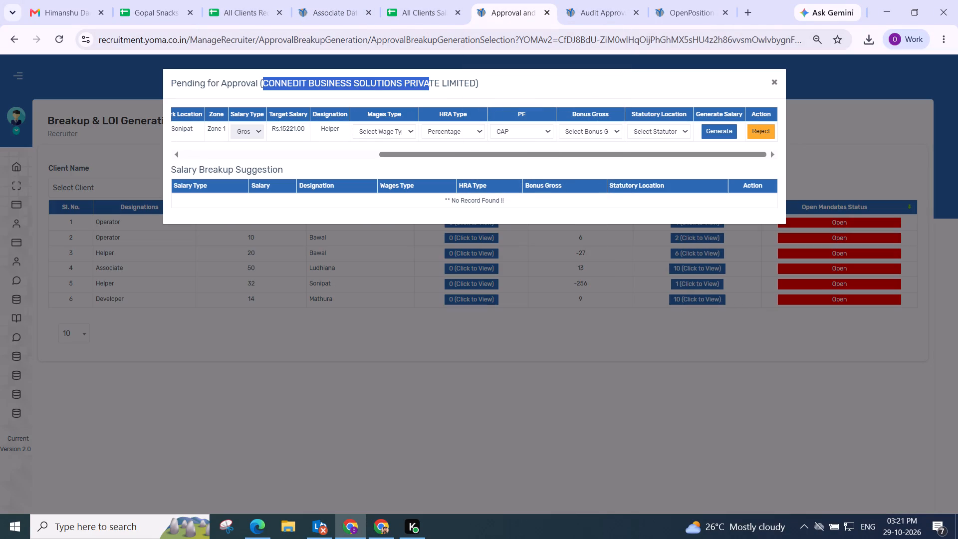
{"action": "left_click_drag", "start_coordinate": [427, 85], "coordinate": [429, 86]}
{"action": "key", "text": "ctrl+c"}
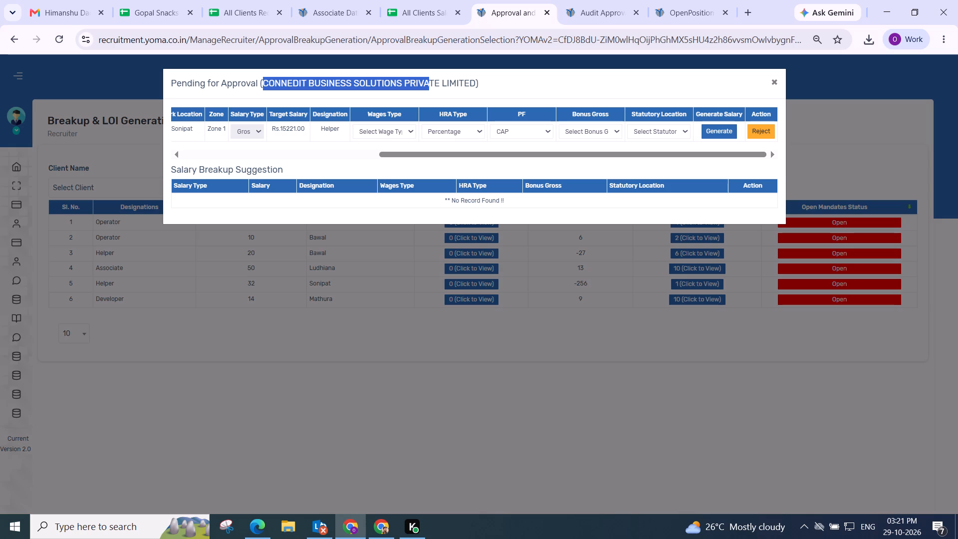
{"action": "left_click", "coordinate": [313, 18]}
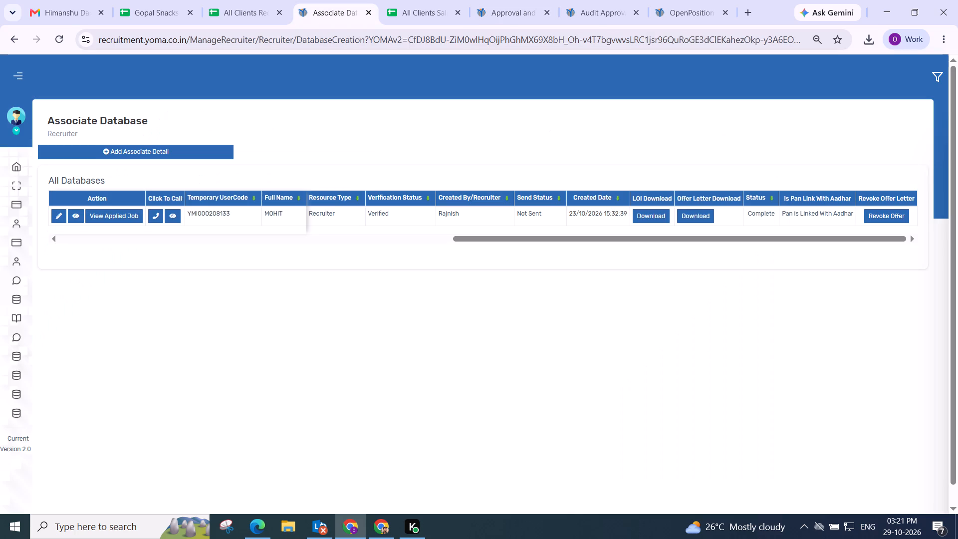
{"action": "left_click", "coordinate": [246, 16]}
{"action": "left_click", "coordinate": [401, 11]}
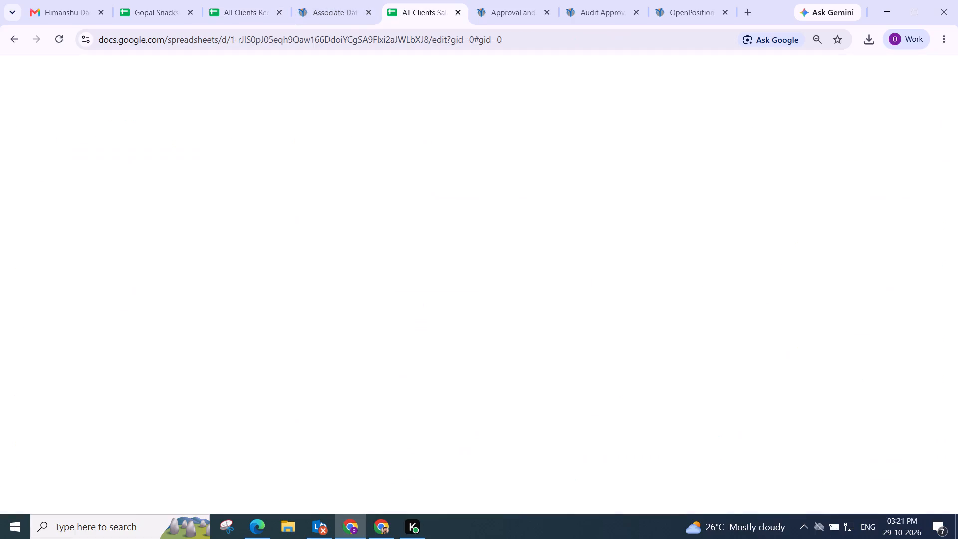
{"action": "key", "text": "ctrl+f"}
{"action": "key", "text": "ctrl+v"}
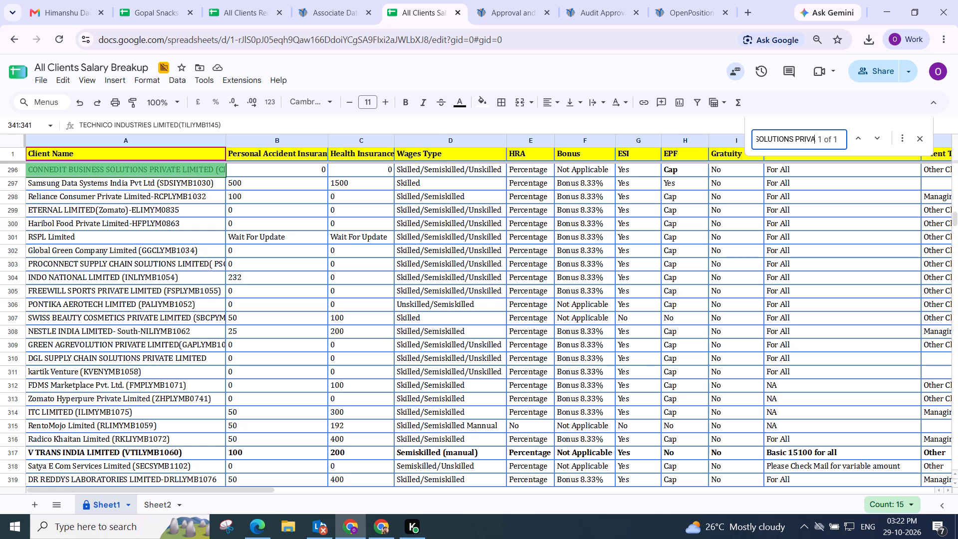
Generate and adjust the Sonipat Helper's salary breakup with Skilled wages, Not Applicable bonus gross and Fatehabad as statutory location.
{"action": "left_click", "coordinate": [505, 17]}
{"action": "left_click_drag", "start_coordinate": [418, 151], "coordinate": [609, 142]}
{"action": "left_click", "coordinate": [379, 129]}
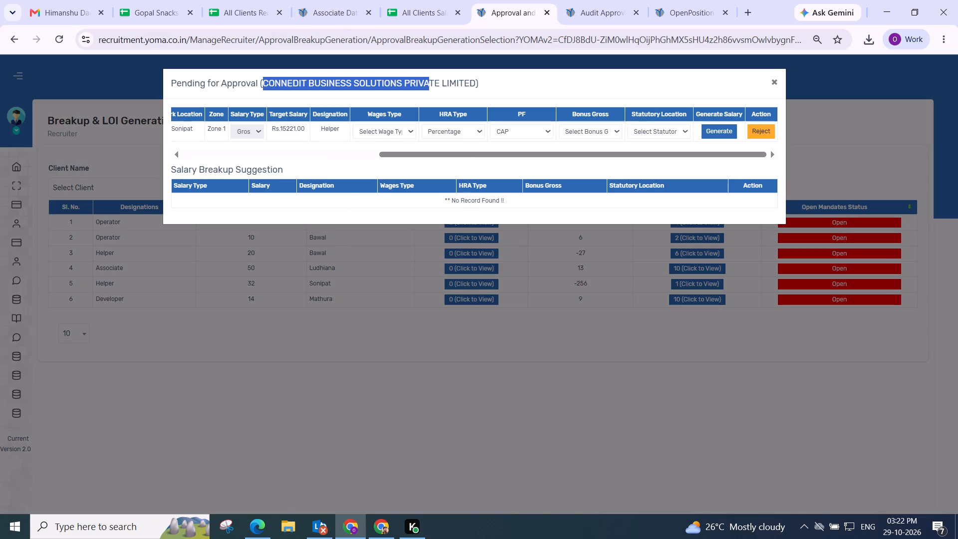
{"action": "left_click_drag", "start_coordinate": [392, 171], "coordinate": [392, 165]}
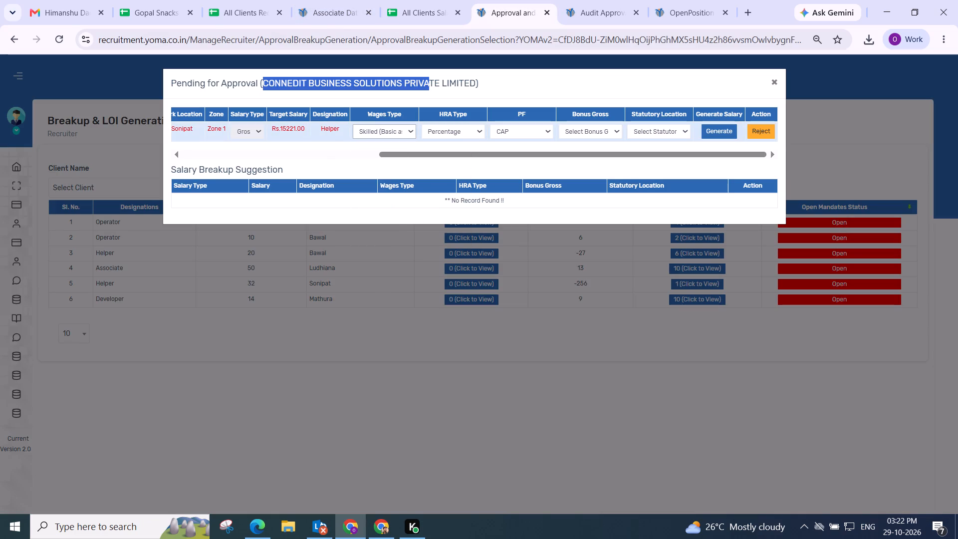
{"action": "left_click", "coordinate": [594, 128]}
{"action": "left_click", "coordinate": [592, 185]}
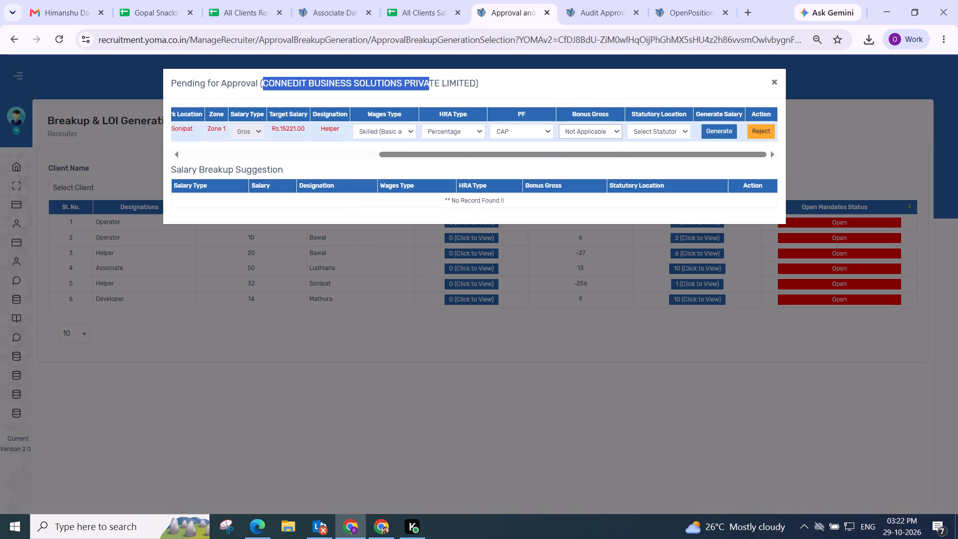
{"action": "left_click", "coordinate": [644, 128]}
{"action": "left_click", "coordinate": [645, 186]}
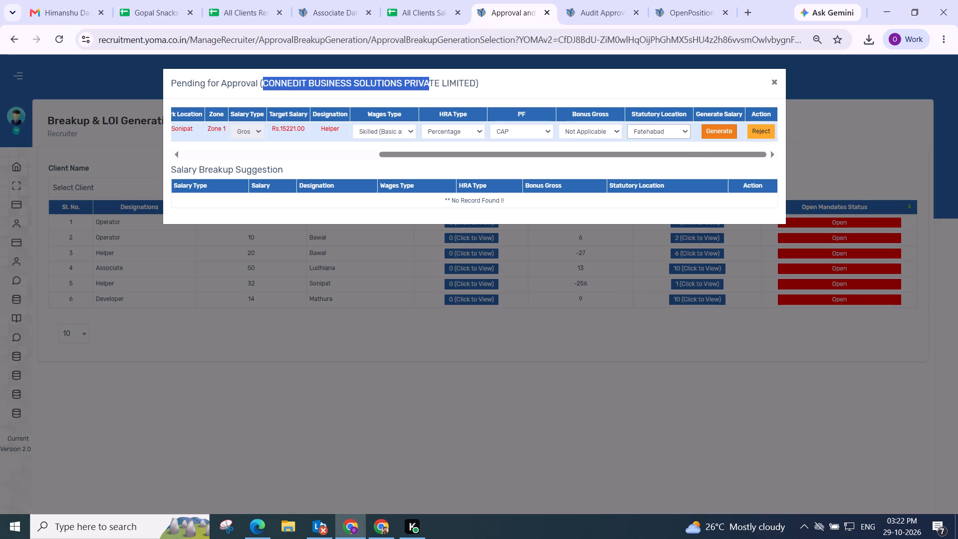
{"action": "left_click", "coordinate": [718, 130]}
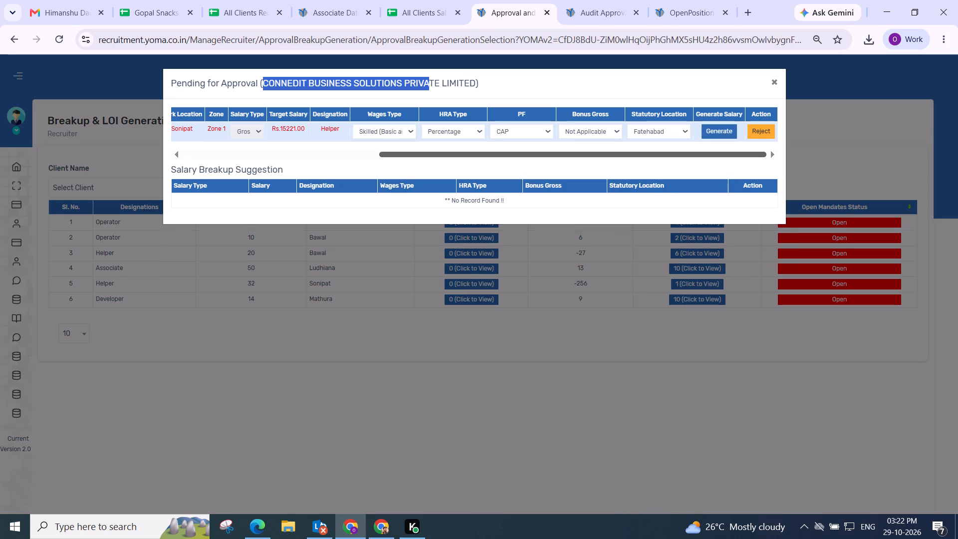
{"action": "left_click", "coordinate": [343, 183]}
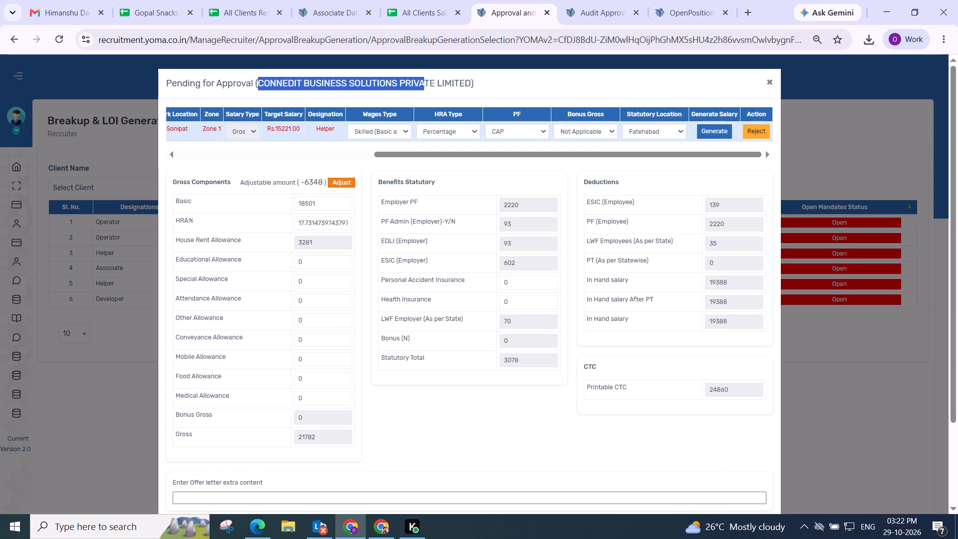
Change the wages type to Un-Skilled, then regenerate and adjust the Helper's salary breakup.
{"action": "left_click", "coordinate": [379, 131]}
{"action": "left_click", "coordinate": [393, 191]}
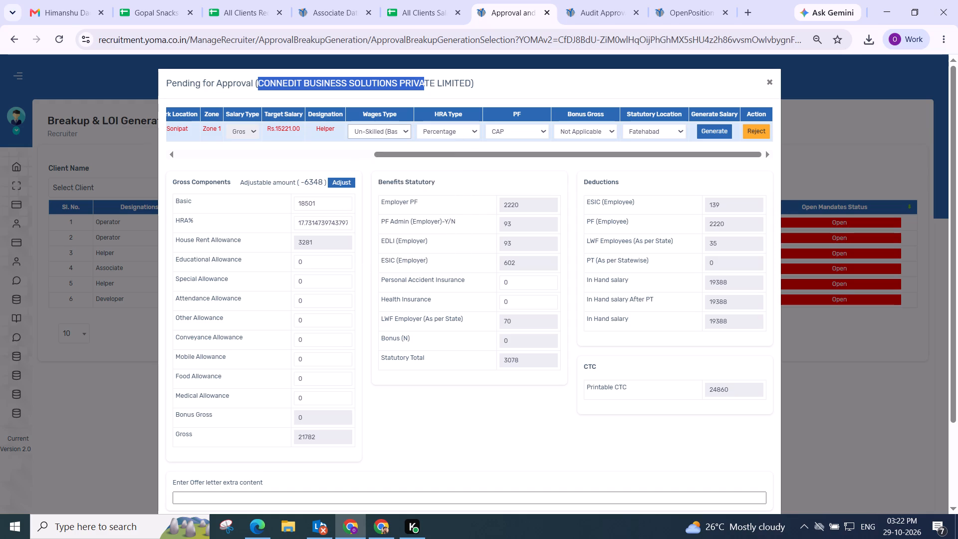
{"action": "left_click", "coordinate": [705, 125]}
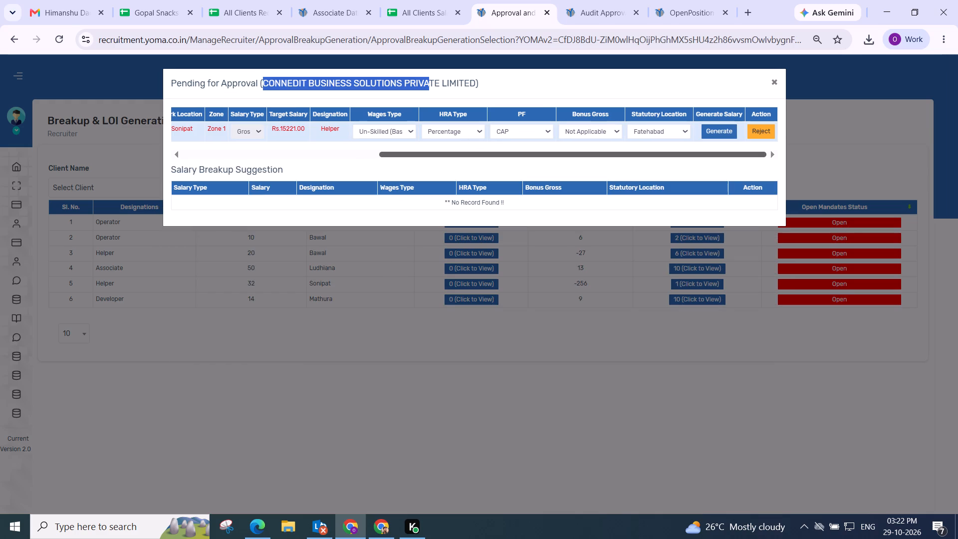
{"action": "left_click", "coordinate": [337, 179]}
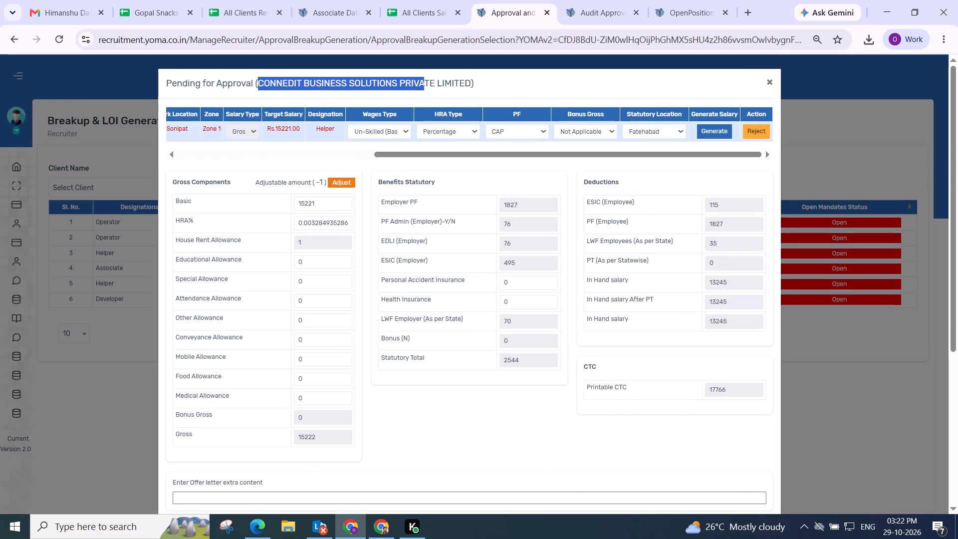
Set the HRA% in the gross components to 0.
{"action": "scroll", "coordinate": [342, 179], "scroll_direction": "down", "scroll_amount": 1}
{"action": "scroll", "coordinate": [340, 178], "scroll_direction": "up", "scroll_amount": 2}
{"action": "double_click", "coordinate": [323, 219]}
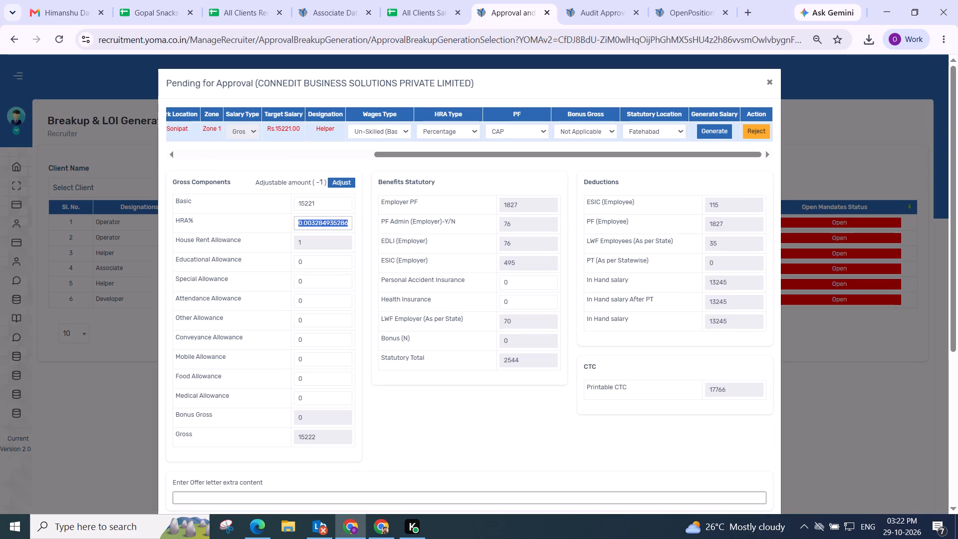
{"action": "key", "text": "0"}
{"action": "left_click", "coordinate": [367, 211]}
Save the Helper's salary breakup and confirm the save.
{"action": "scroll", "coordinate": [367, 219], "scroll_direction": "down", "scroll_amount": 1}
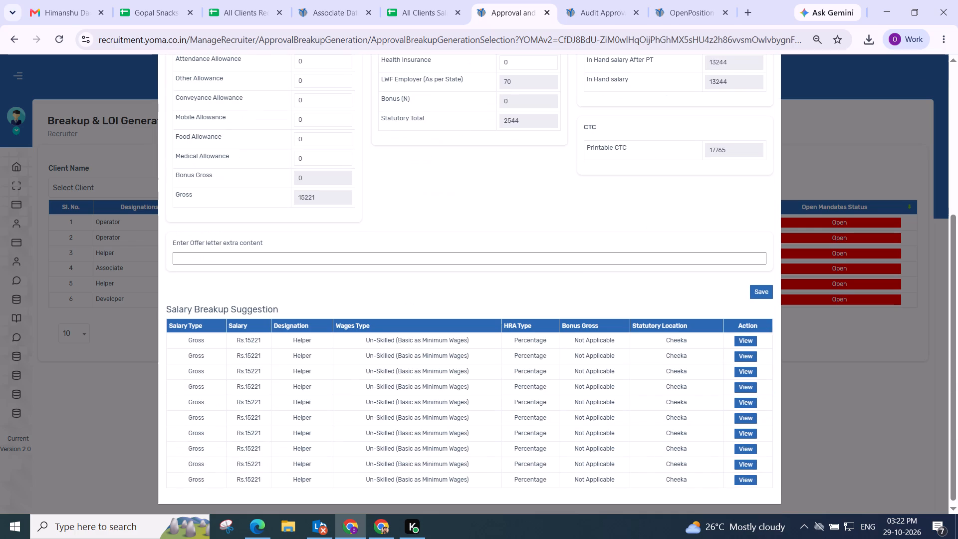
{"action": "left_click", "coordinate": [433, 204]}
{"action": "left_click", "coordinate": [756, 288]}
{"action": "left_click", "coordinate": [512, 343]}
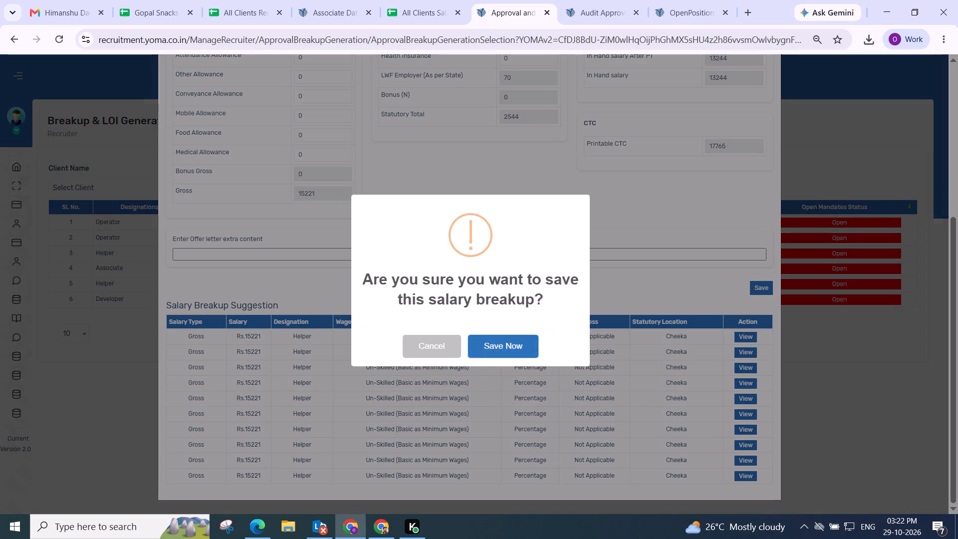
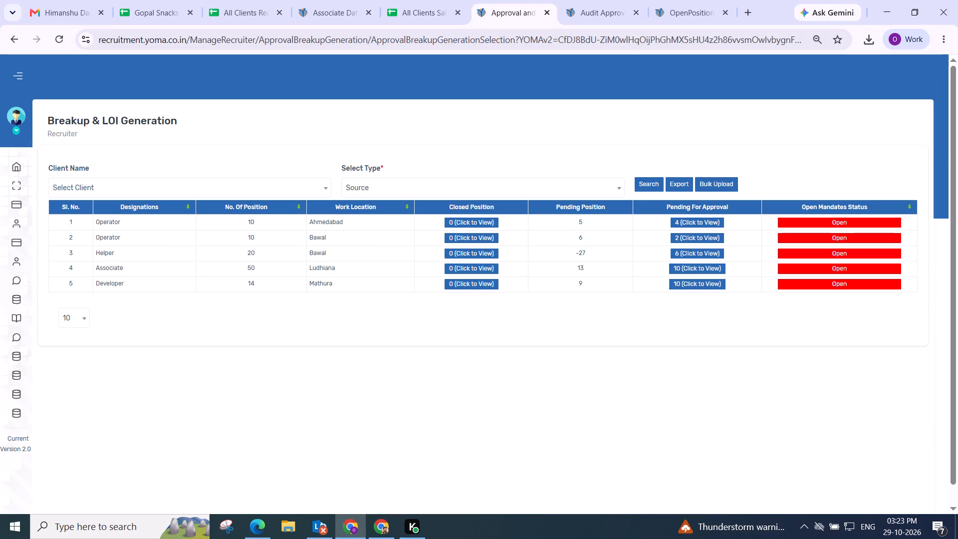
Open the Ludhiana Associate pending approvals and look up FIRST CHOICE EXPRESS PRIVATE LIMITED in the All Clients Salary Breakup sheet.
{"action": "left_click", "coordinate": [688, 271]}
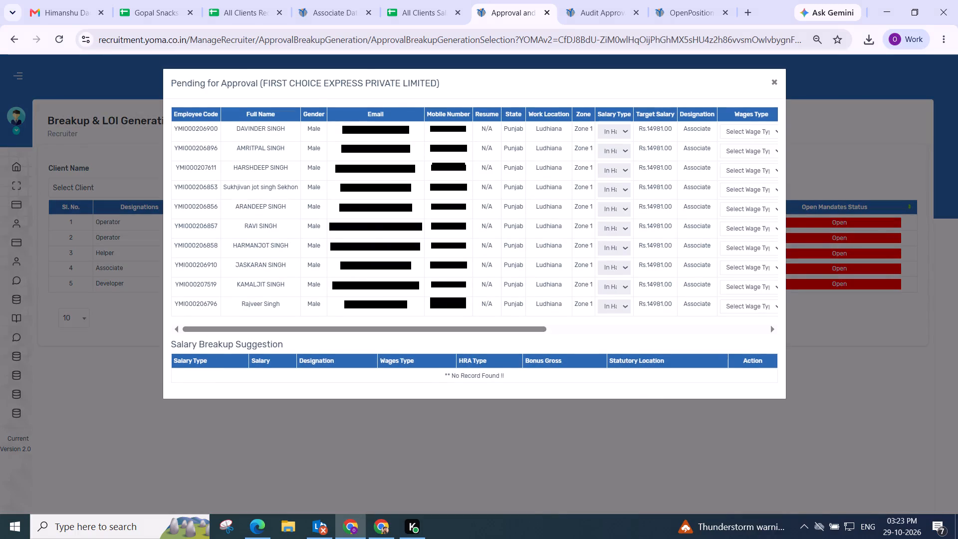
{"action": "left_click_drag", "start_coordinate": [327, 326], "coordinate": [687, 306]}
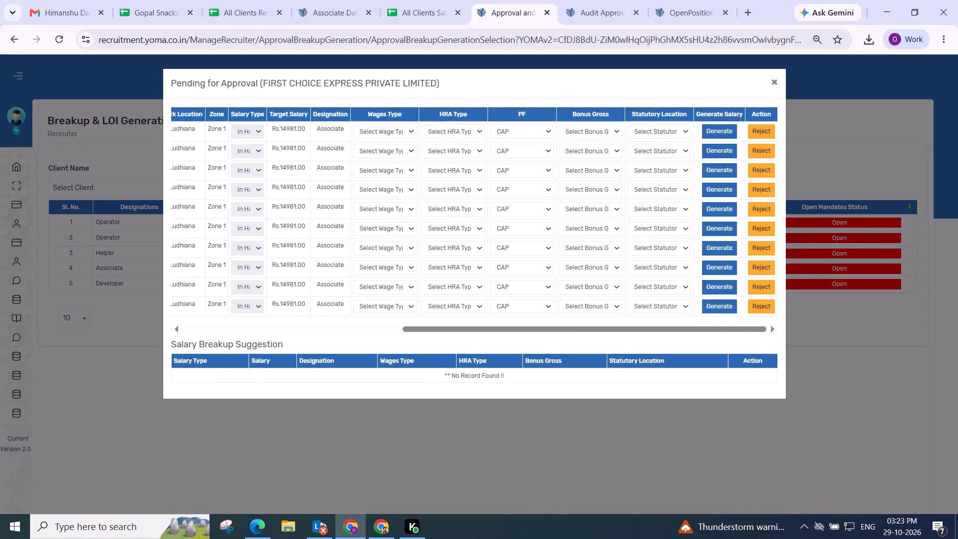
{"action": "left_click_drag", "start_coordinate": [262, 83], "coordinate": [394, 81]}
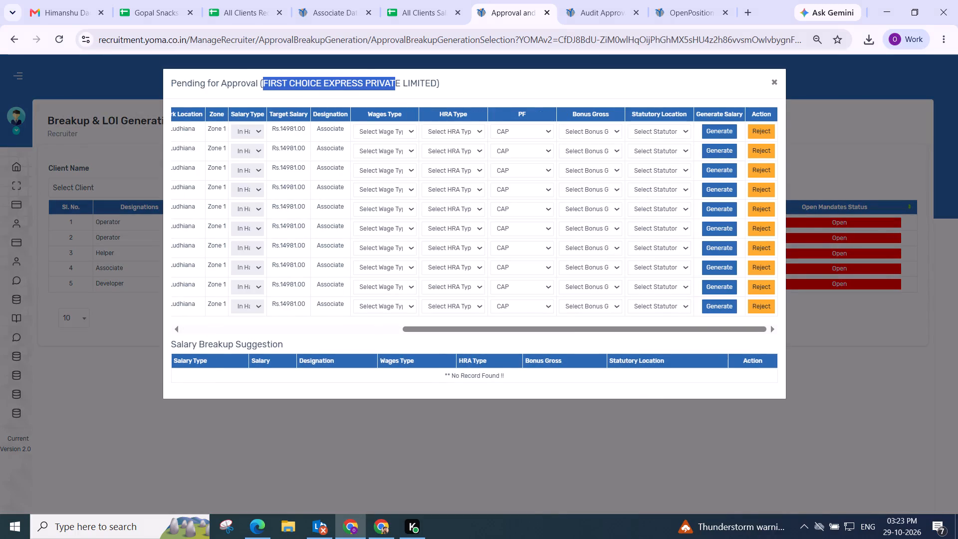
{"action": "key", "text": "ctrl+c"}
{"action": "left_click", "coordinate": [400, 7]}
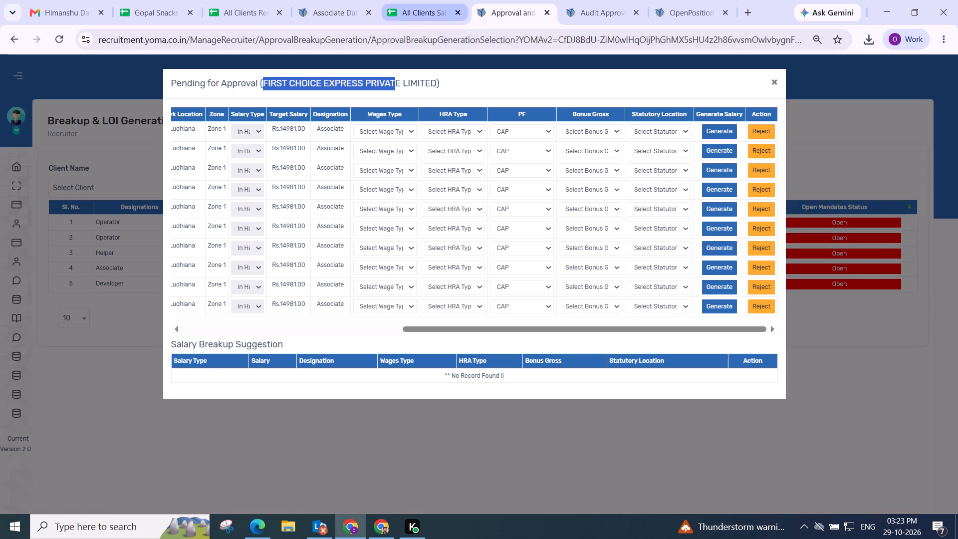
{"action": "key", "text": "ctrl+f"}
{"action": "key", "text": "ctrl+v"}
{"action": "key", "text": "Return"}
{"action": "key", "text": "Return"}
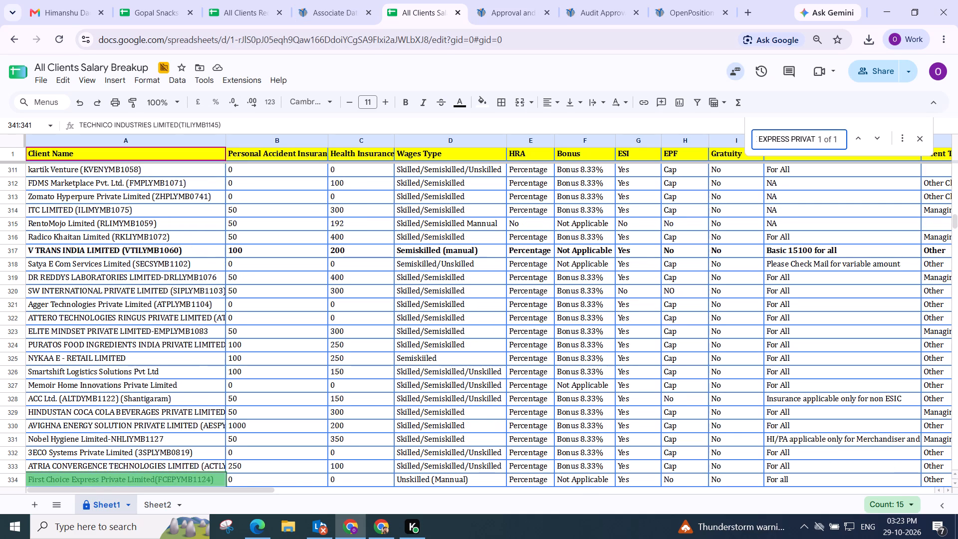
{"action": "key", "text": "Return"}
{"action": "scroll", "coordinate": [456, 159], "scroll_direction": "down", "scroll_amount": 4}
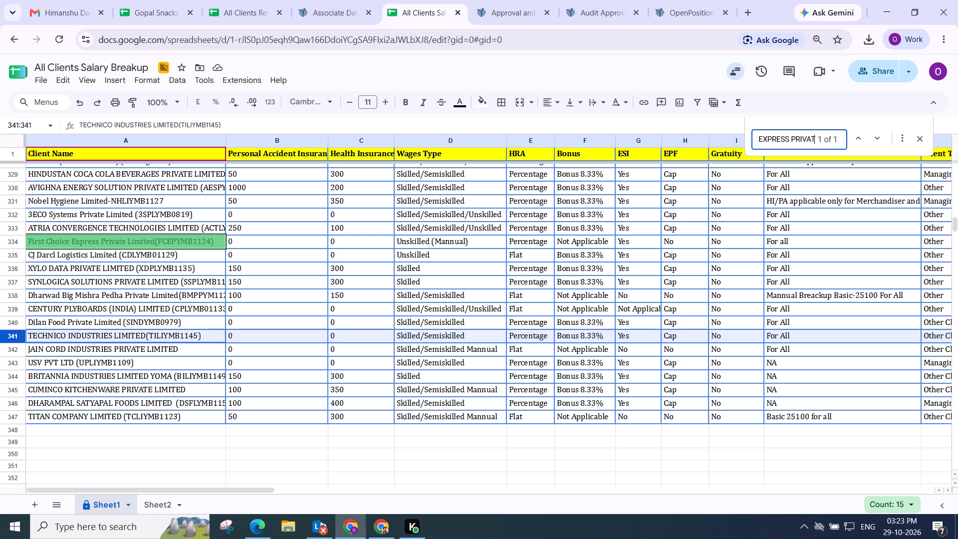
Generate the first pending Associate's salary with Semi-Skilled (Manual) wages, Percentage HRA, PF NO, Not Applicable bonus gross and Chandigarh as statutory location.
{"action": "left_click", "coordinate": [512, 15]}
{"action": "scroll", "coordinate": [450, 205], "scroll_direction": "up", "scroll_amount": 3}
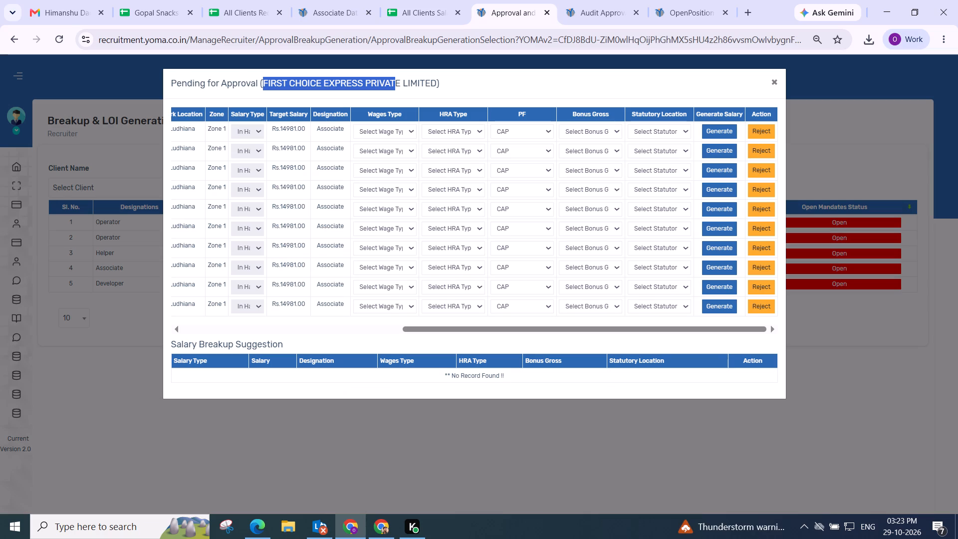
{"action": "left_click", "coordinate": [367, 131]}
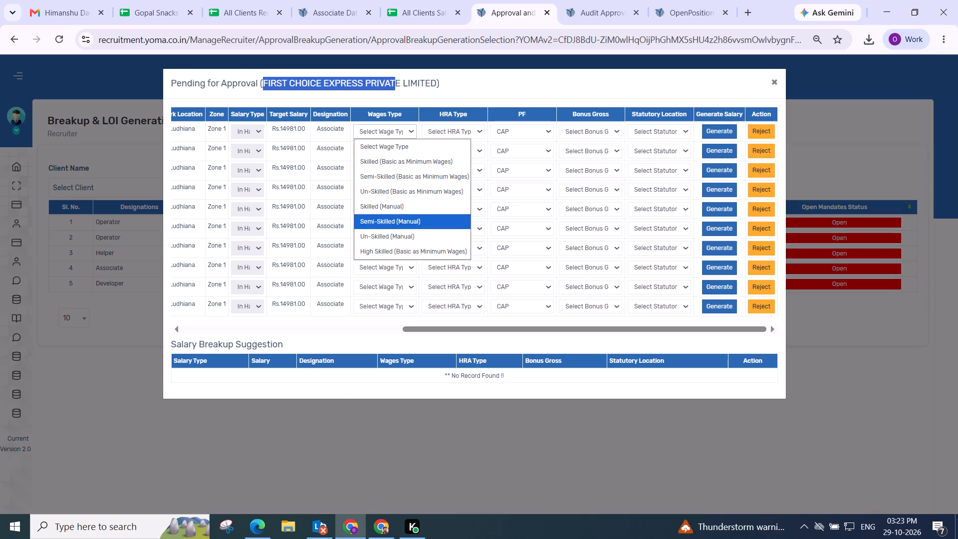
{"action": "left_click", "coordinate": [389, 221]}
{"action": "left_click", "coordinate": [441, 134]}
{"action": "left_click", "coordinate": [441, 160]}
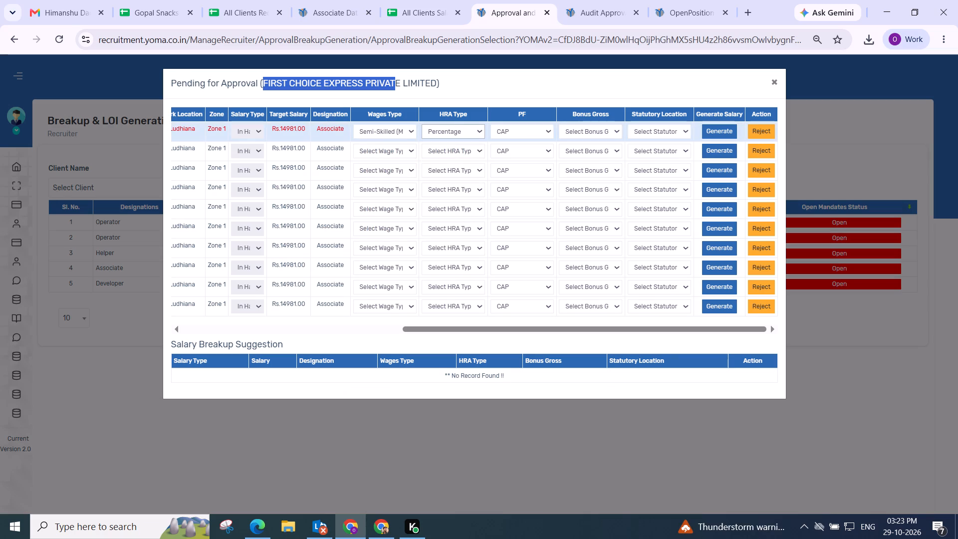
{"action": "left_click", "coordinate": [508, 132]}
{"action": "left_click", "coordinate": [514, 185]}
{"action": "left_click", "coordinate": [575, 134]}
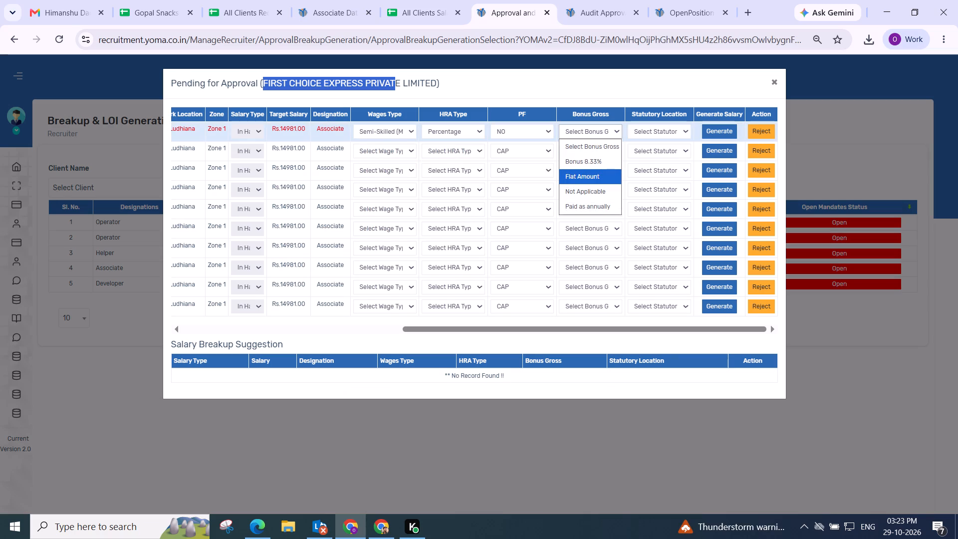
{"action": "left_click", "coordinate": [603, 173]}
{"action": "left_click", "coordinate": [599, 130]}
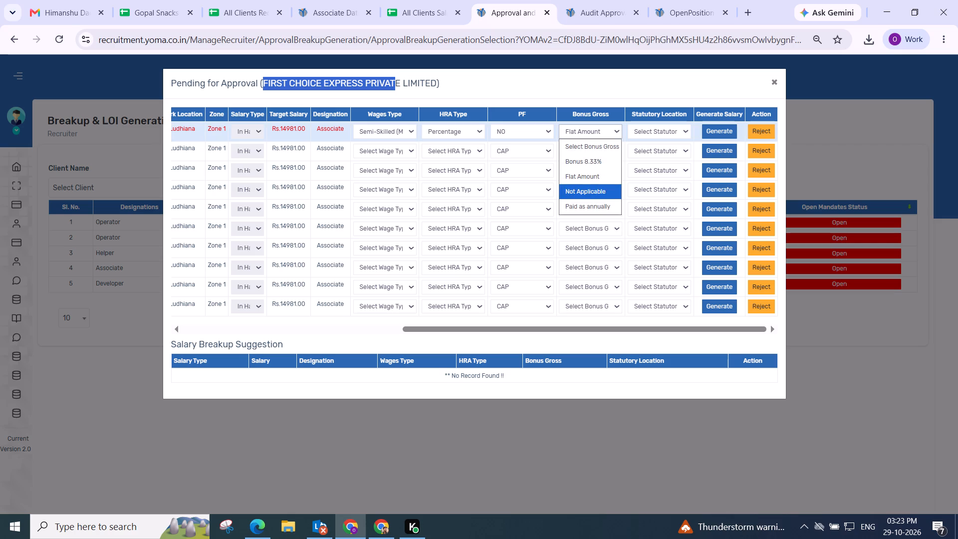
{"action": "left_click", "coordinate": [594, 188]}
{"action": "left_click", "coordinate": [657, 131]}
{"action": "left_click", "coordinate": [654, 186]}
{"action": "left_click", "coordinate": [709, 130]}
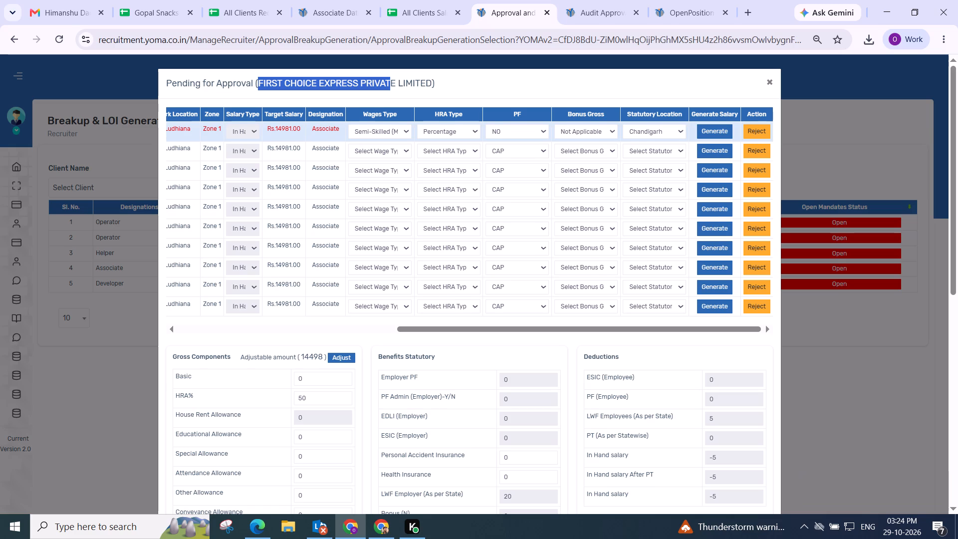
Adjust the first Associate's gross components, then save the salary breakup and confirm the save.
{"action": "scroll", "coordinate": [350, 368], "scroll_direction": "down", "scroll_amount": 2}
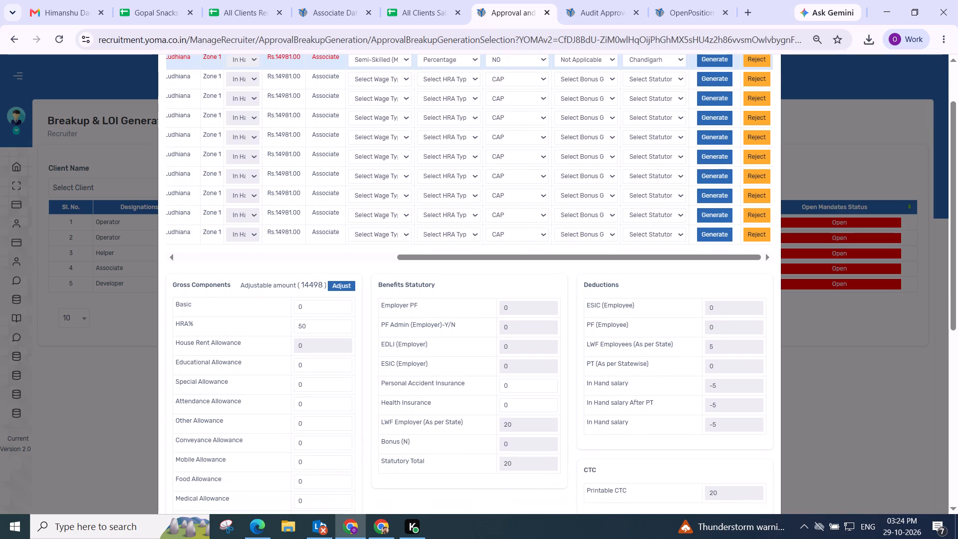
{"action": "left_click", "coordinate": [343, 290]}
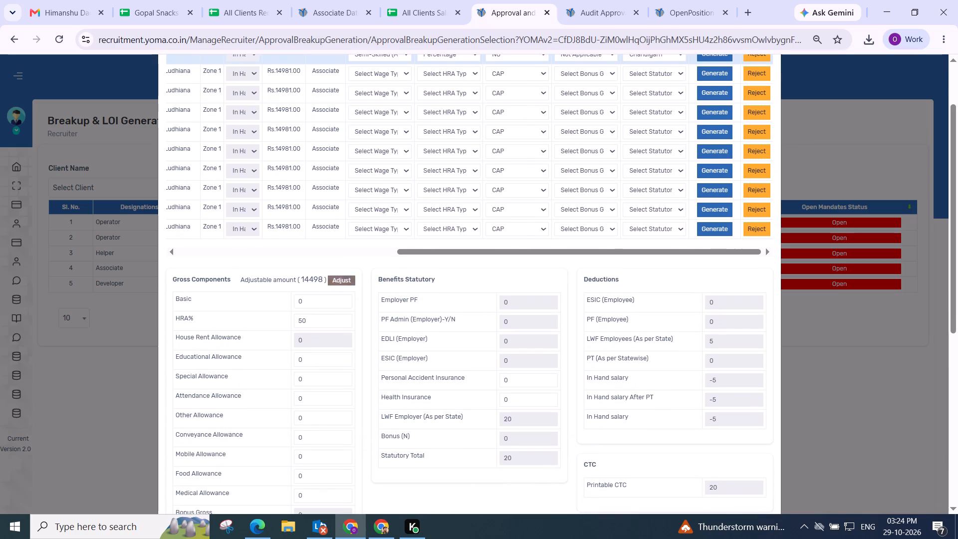
{"action": "left_click", "coordinate": [333, 275]}
{"action": "left_click", "coordinate": [365, 292]}
{"action": "scroll", "coordinate": [370, 293], "scroll_direction": "up", "scroll_amount": 1}
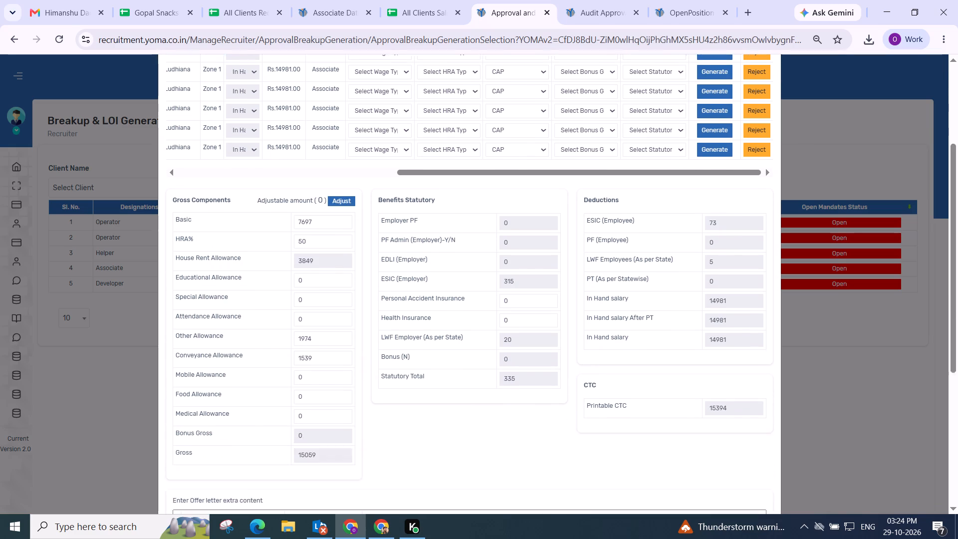
{"action": "scroll", "coordinate": [370, 293], "scroll_direction": "up", "scroll_amount": 1}
{"action": "scroll", "coordinate": [419, 357], "scroll_direction": "down", "scroll_amount": 3}
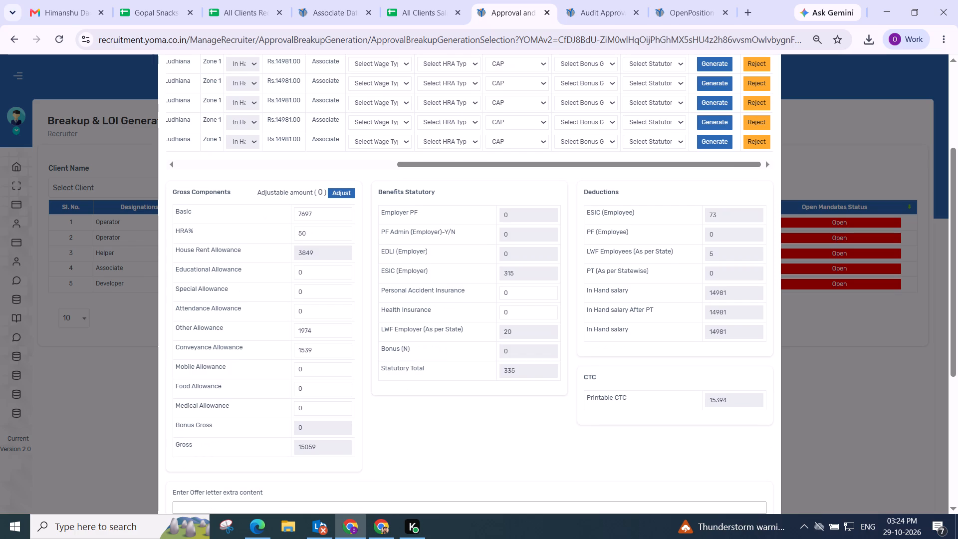
{"action": "scroll", "coordinate": [469, 359], "scroll_direction": "up", "scroll_amount": 2}
{"action": "scroll", "coordinate": [425, 242], "scroll_direction": "down", "scroll_amount": 2}
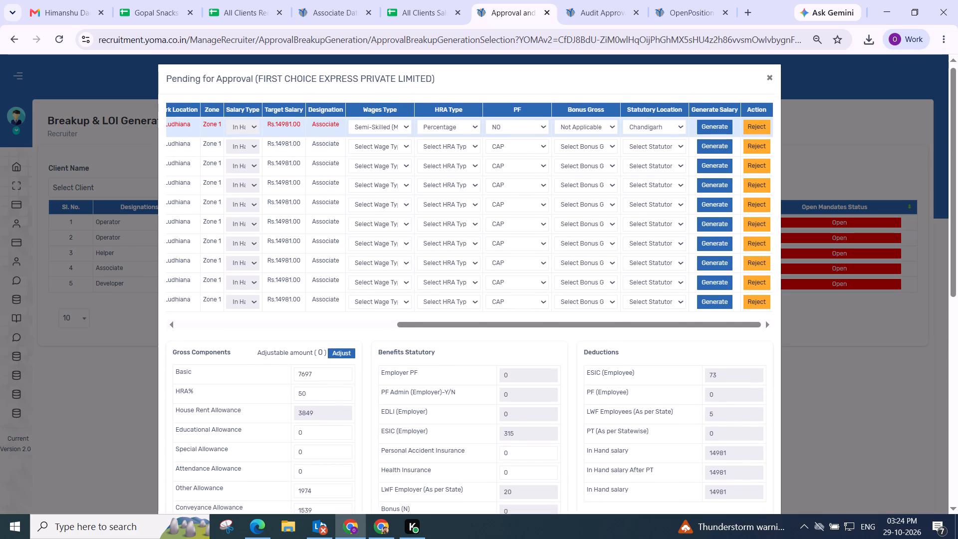
{"action": "scroll", "coordinate": [425, 242], "scroll_direction": "down", "scroll_amount": 3}
{"action": "left_click", "coordinate": [754, 288]}
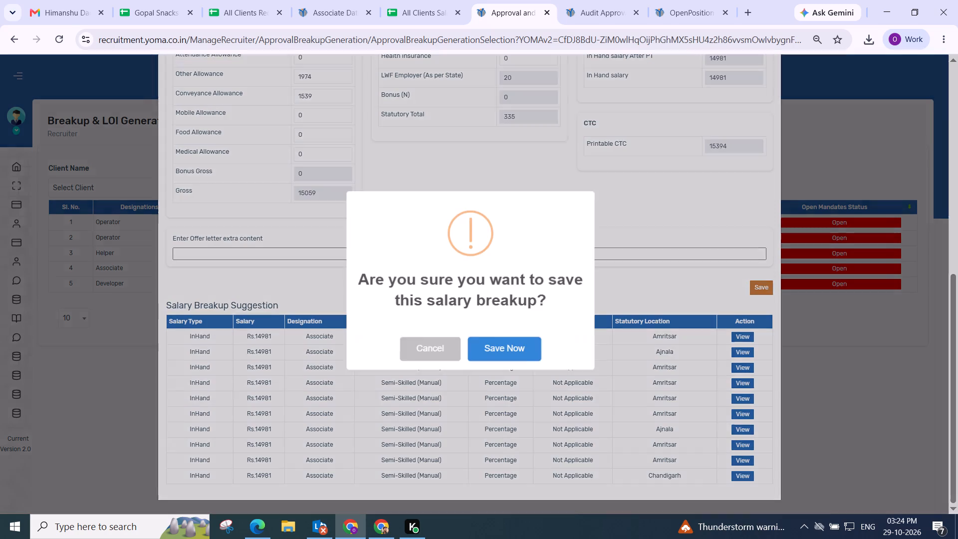
{"action": "left_click", "coordinate": [490, 349]}
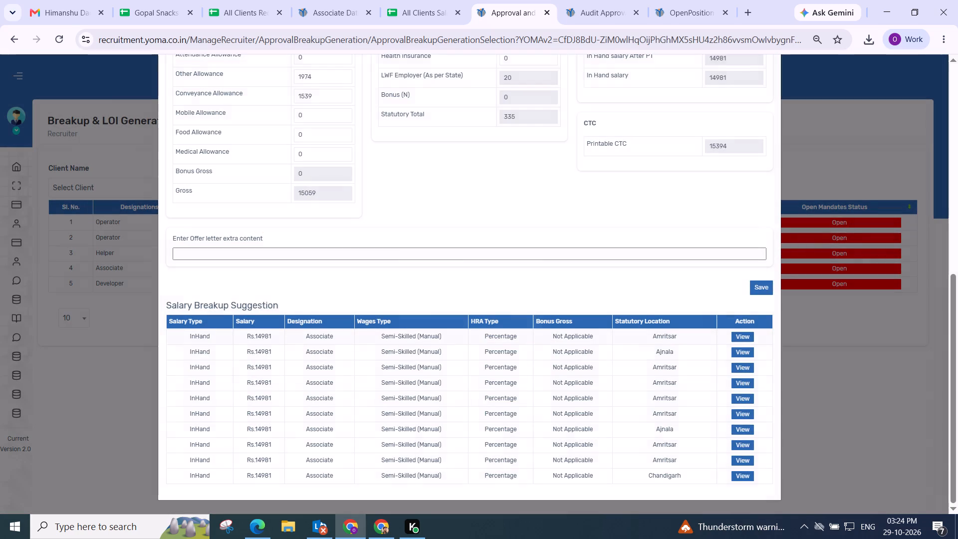
{"action": "scroll", "coordinate": [472, 327], "scroll_direction": "up", "scroll_amount": 3}
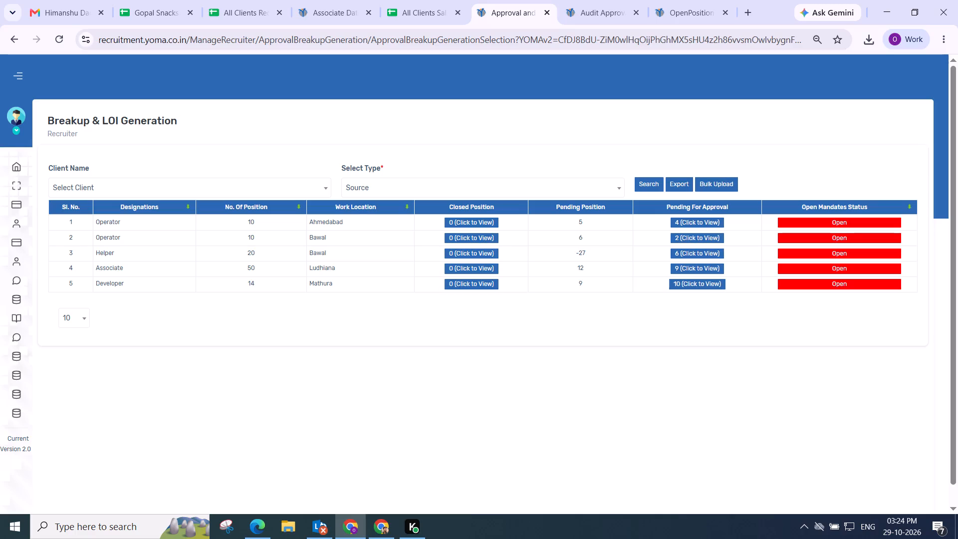
Generate the next Ludhiana Associate's salary with Semi-Skilled (Manual) wages, Percentage HRA, PF NO, Not Applicable bonus gross and Chandigarh as statutory location.
{"action": "left_click", "coordinate": [692, 267]}
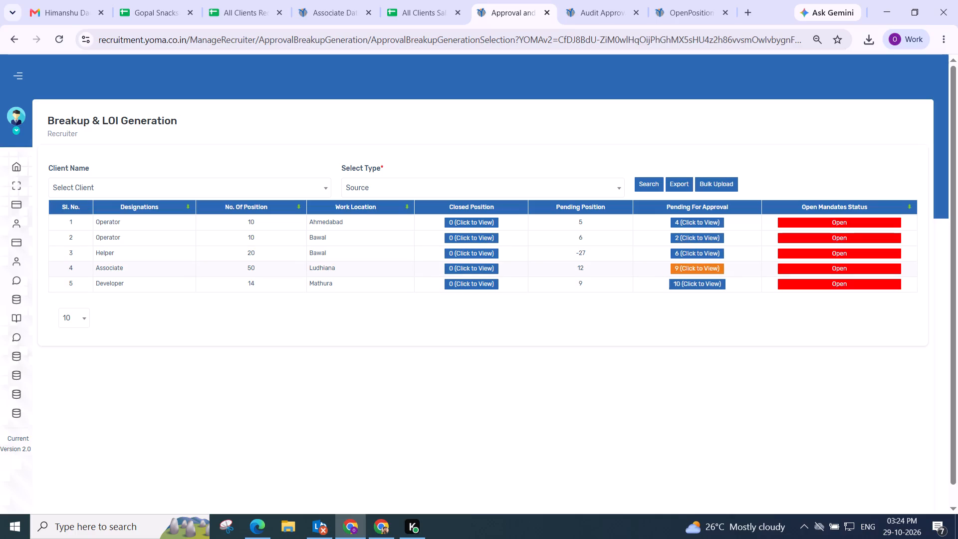
{"action": "left_click_drag", "start_coordinate": [310, 308], "coordinate": [641, 287]}
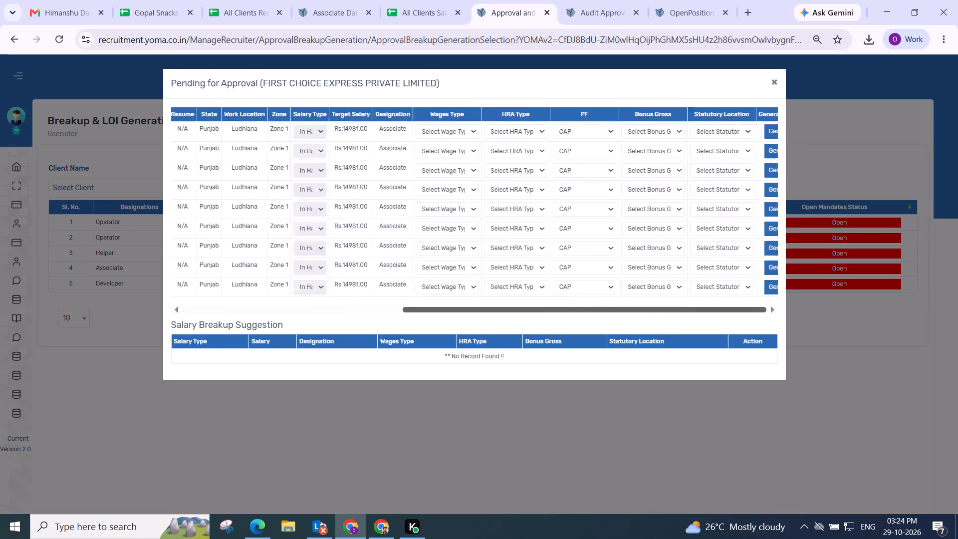
{"action": "left_click_drag", "start_coordinate": [641, 287], "coordinate": [786, 279]}
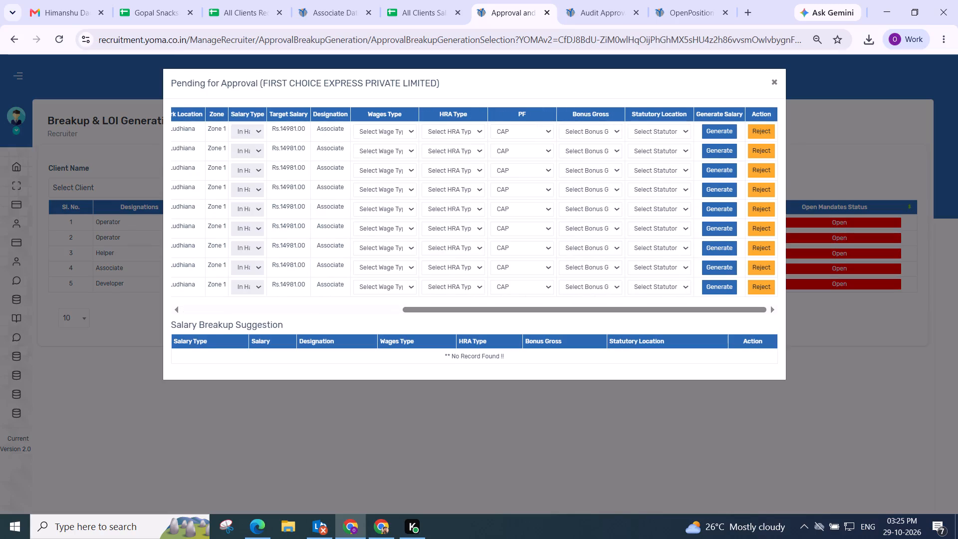
{"action": "left_click", "coordinate": [379, 132]}
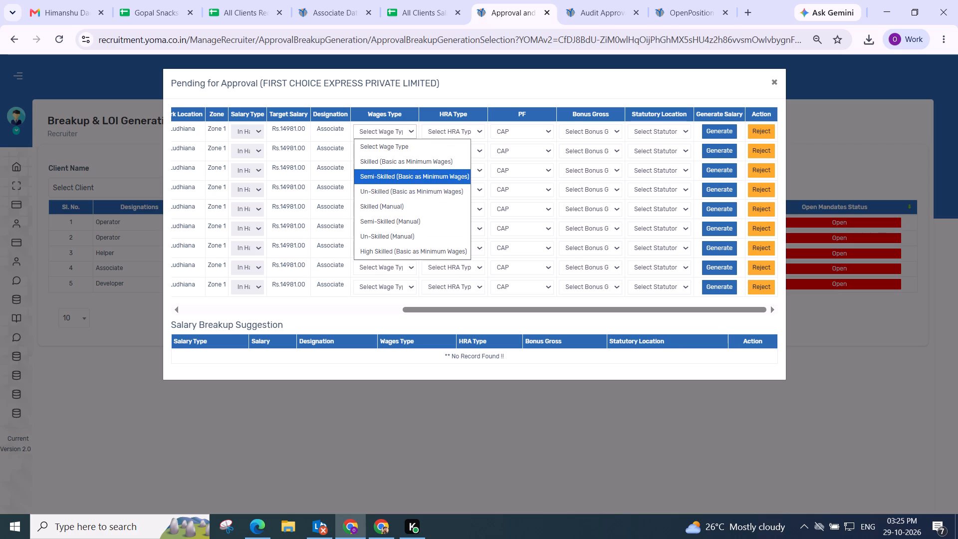
{"action": "left_click", "coordinate": [386, 220]}
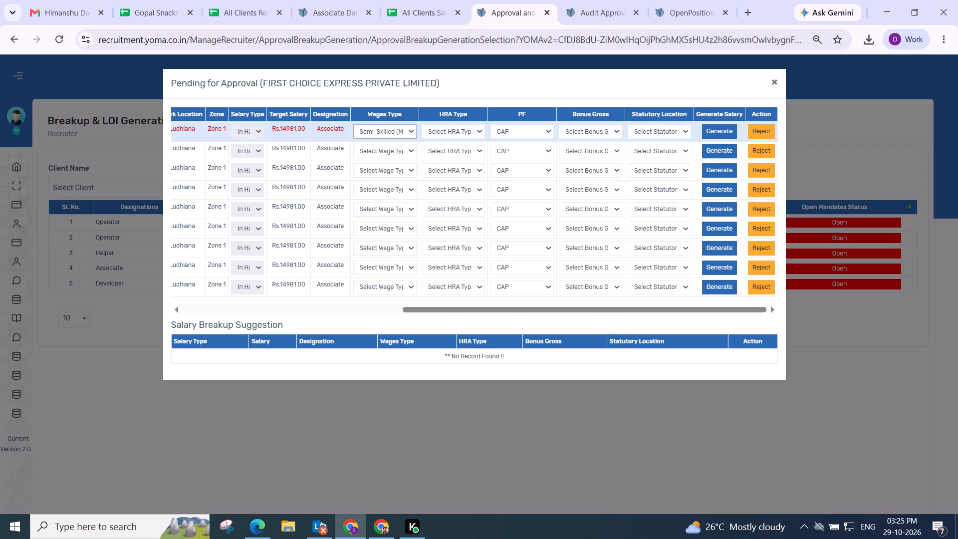
{"action": "left_click", "coordinate": [446, 132]}
{"action": "left_click", "coordinate": [449, 180]}
{"action": "left_click", "coordinate": [441, 129]}
{"action": "left_click", "coordinate": [452, 159]}
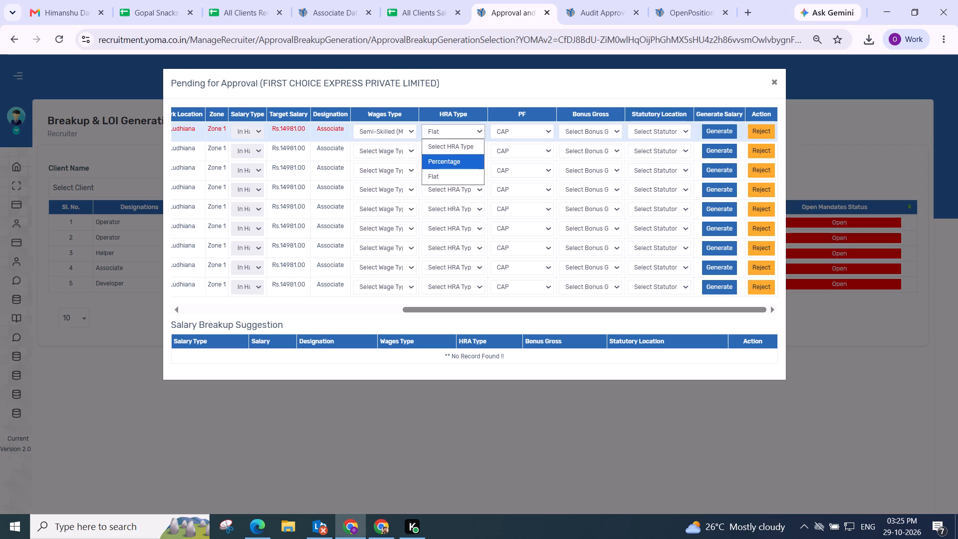
{"action": "left_click", "coordinate": [534, 126]}
{"action": "left_click", "coordinate": [516, 191]}
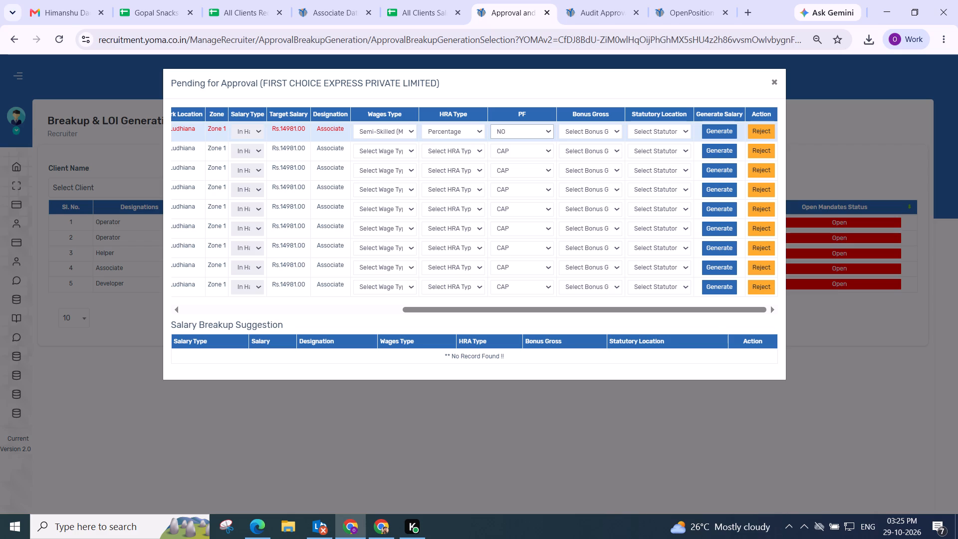
{"action": "left_click", "coordinate": [580, 133]}
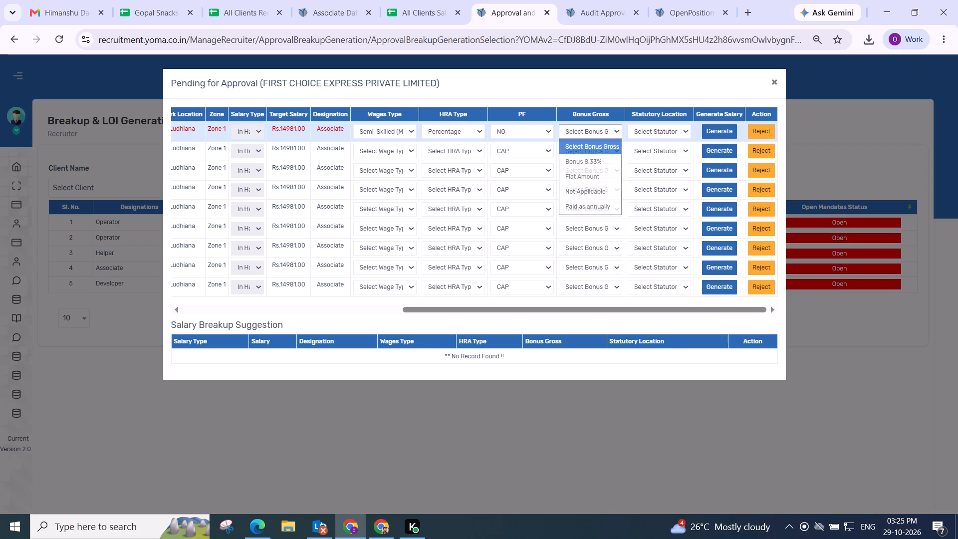
{"action": "left_click", "coordinate": [594, 186]}
{"action": "left_click_drag", "start_coordinate": [662, 128], "coordinate": [665, 136]}
{"action": "left_click", "coordinate": [653, 193]}
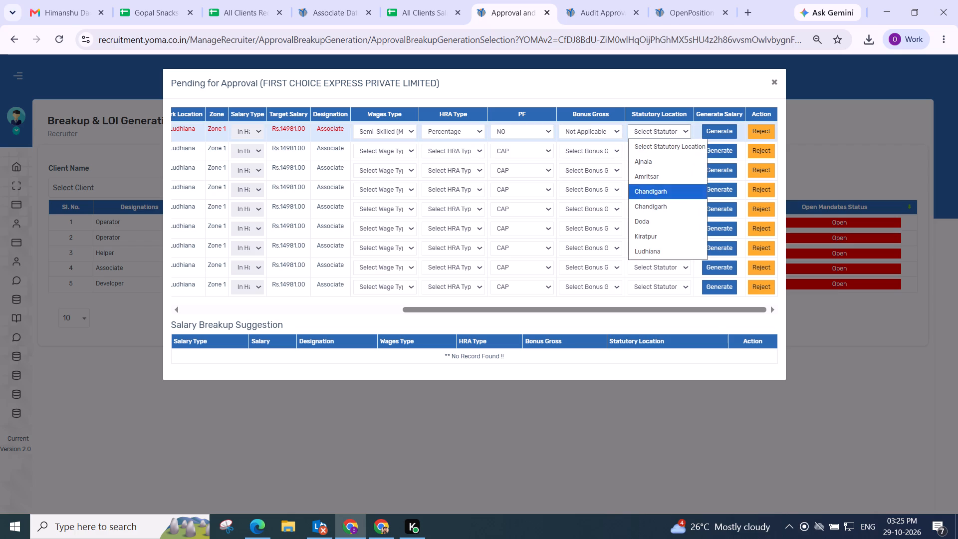
{"action": "left_click", "coordinate": [718, 132]}
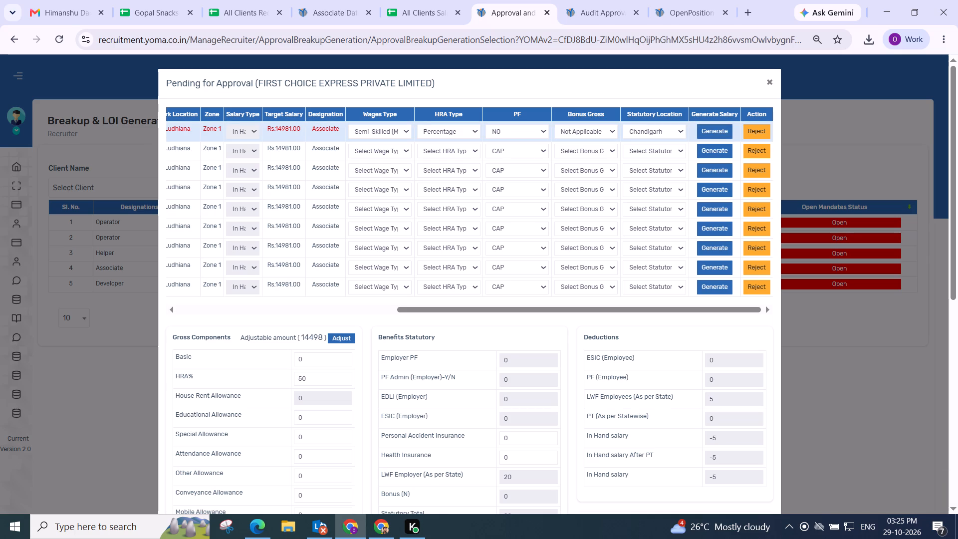
Adjust this second Associate's gross components, then save the salary breakup and confirm the save.
{"action": "left_click", "coordinate": [347, 339]}
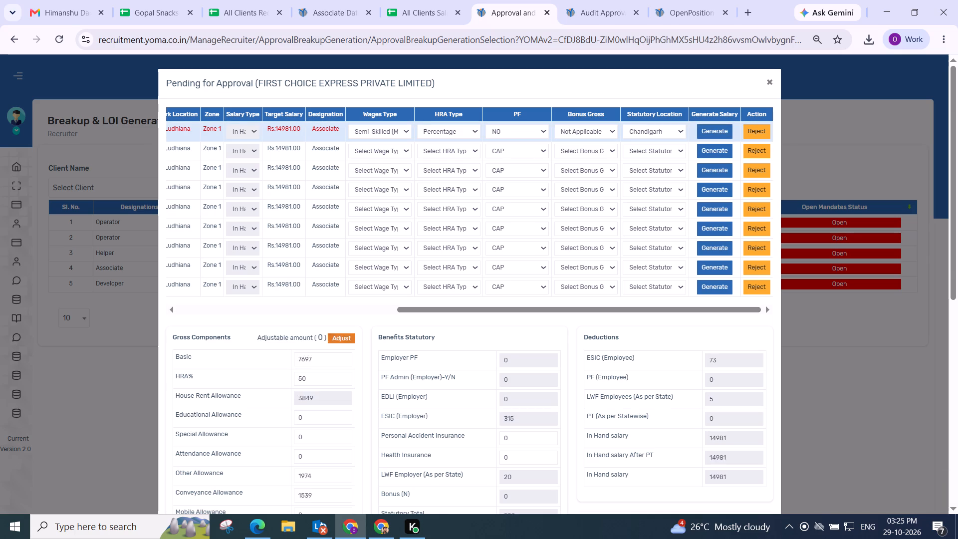
{"action": "scroll", "coordinate": [388, 316], "scroll_direction": "down", "scroll_amount": 2}
{"action": "left_click", "coordinate": [545, 217]}
{"action": "left_click", "coordinate": [756, 288]}
{"action": "left_click", "coordinate": [515, 347]}
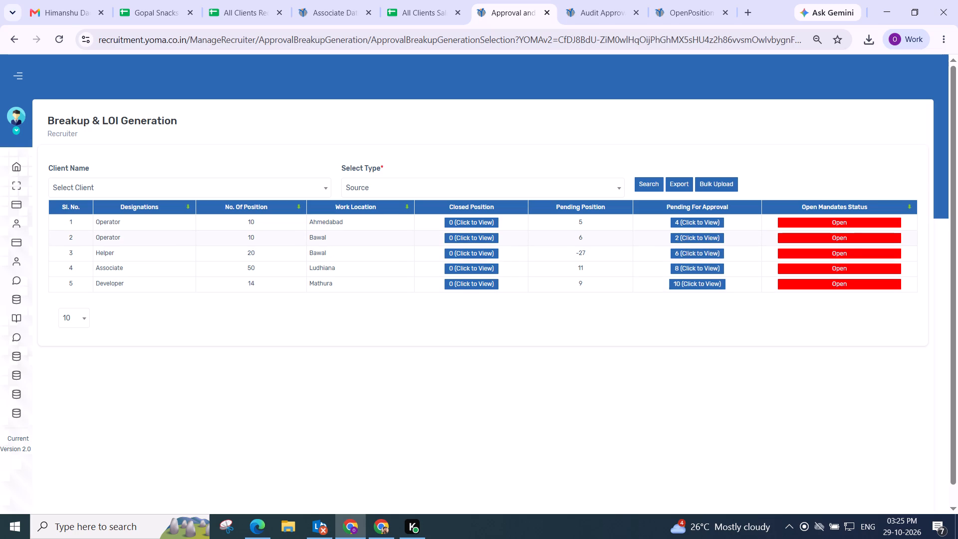
Generate the third Ludhiana Associate's salary with Semi-Skilled (Manual) wages, Percentage HRA, PF NO, Not Applicable bonus gross and Amritsar as statutory location.
{"action": "left_click", "coordinate": [698, 268]}
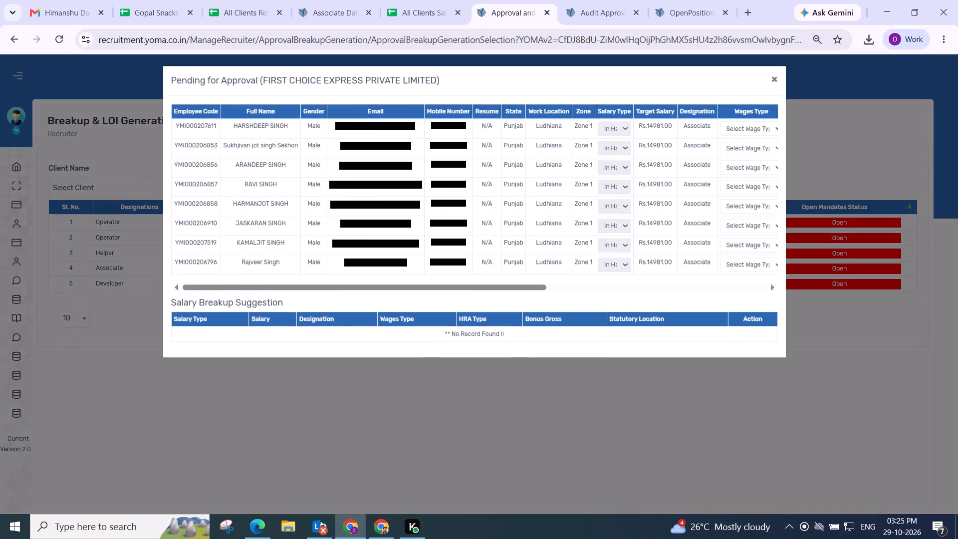
{"action": "left_click_drag", "start_coordinate": [363, 291], "coordinate": [776, 289]}
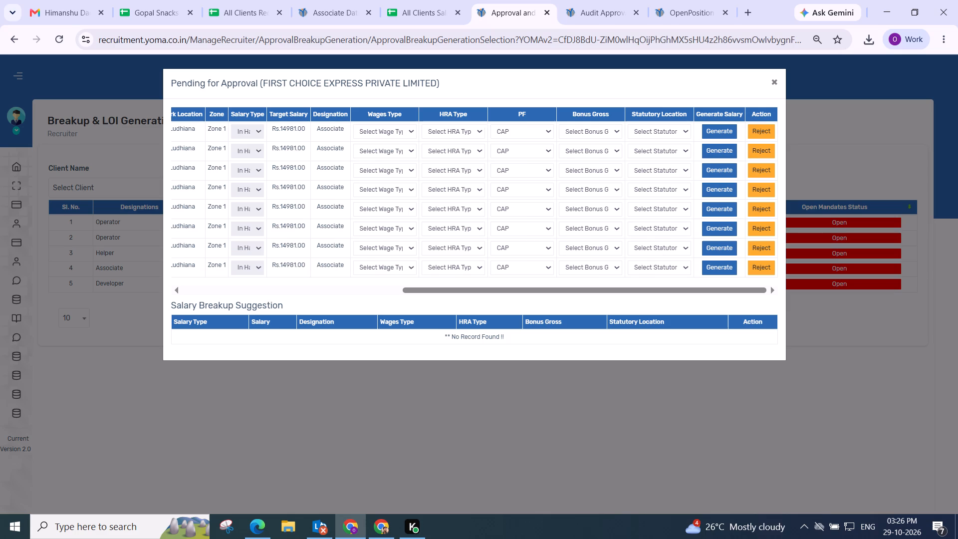
{"action": "left_click", "coordinate": [375, 133]}
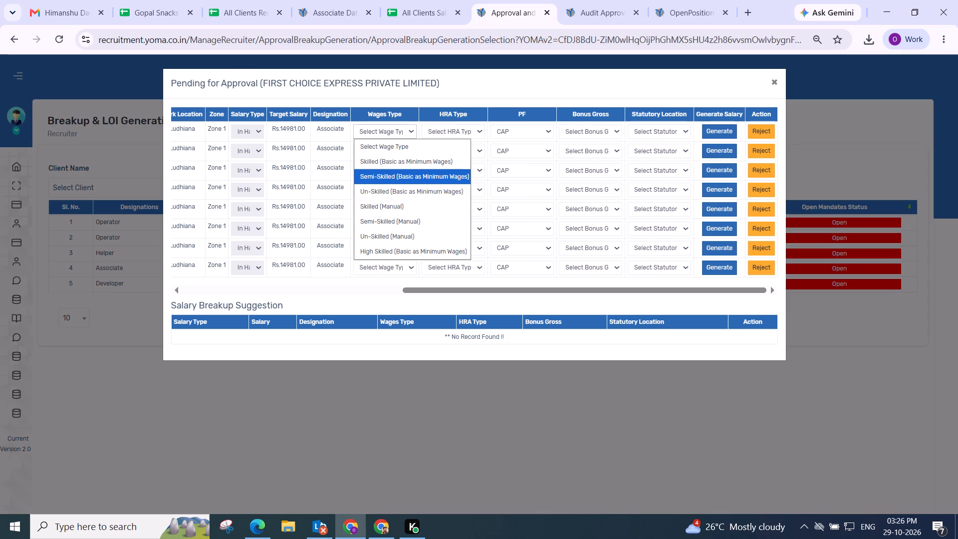
{"action": "left_click", "coordinate": [385, 220]}
{"action": "left_click", "coordinate": [445, 125]}
{"action": "left_click", "coordinate": [464, 173]}
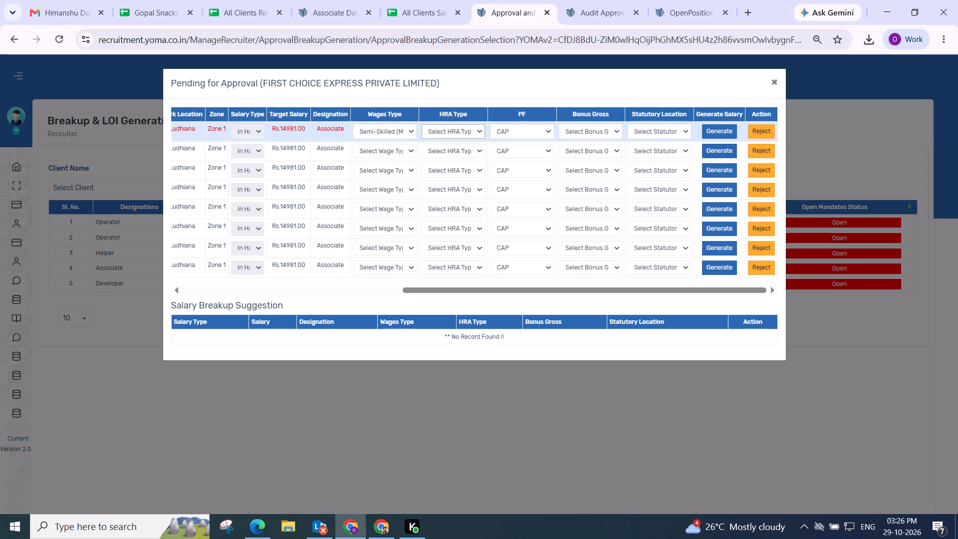
{"action": "left_click", "coordinate": [457, 126]}
{"action": "left_click", "coordinate": [456, 156]}
{"action": "left_click", "coordinate": [509, 133]}
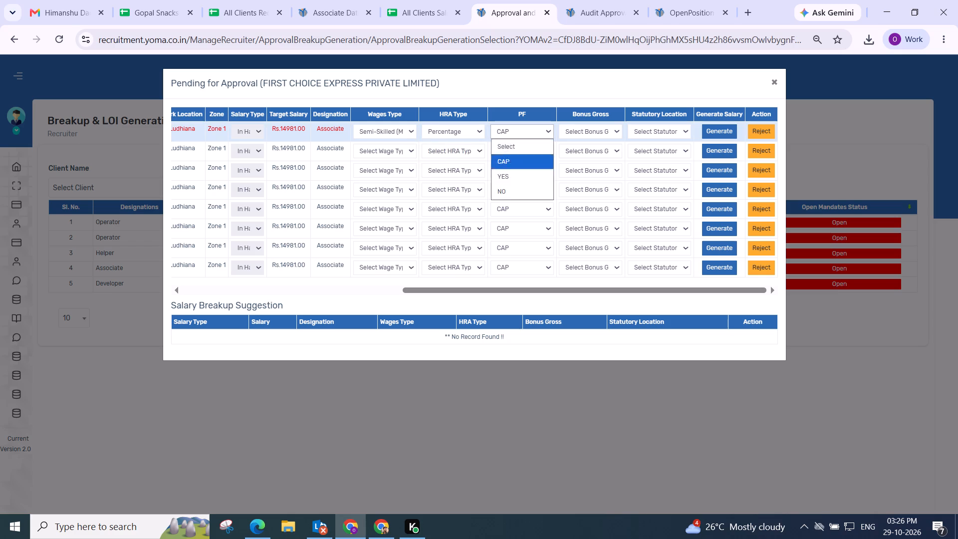
{"action": "left_click", "coordinate": [520, 186]}
{"action": "left_click", "coordinate": [569, 136]}
{"action": "left_click", "coordinate": [582, 188]}
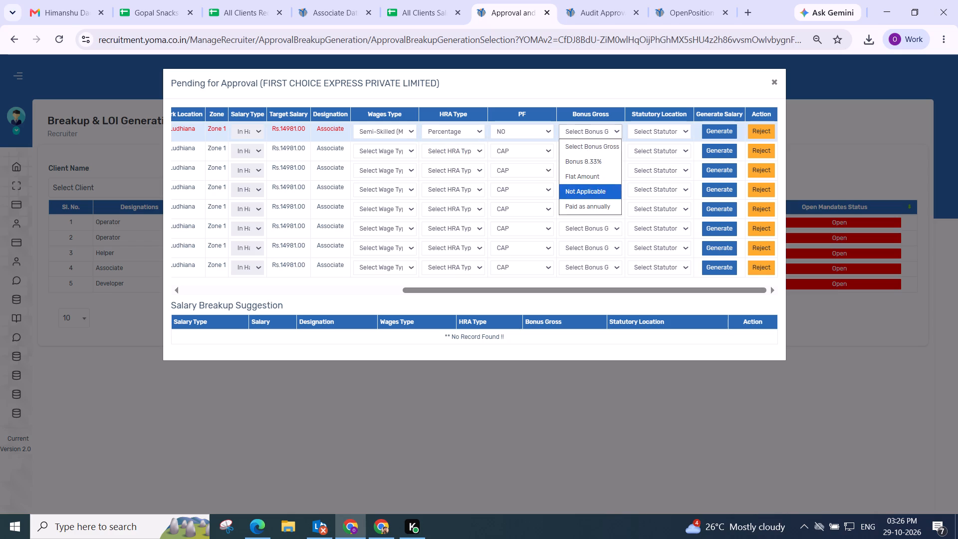
{"action": "left_click", "coordinate": [645, 133]}
{"action": "left_click", "coordinate": [649, 175]}
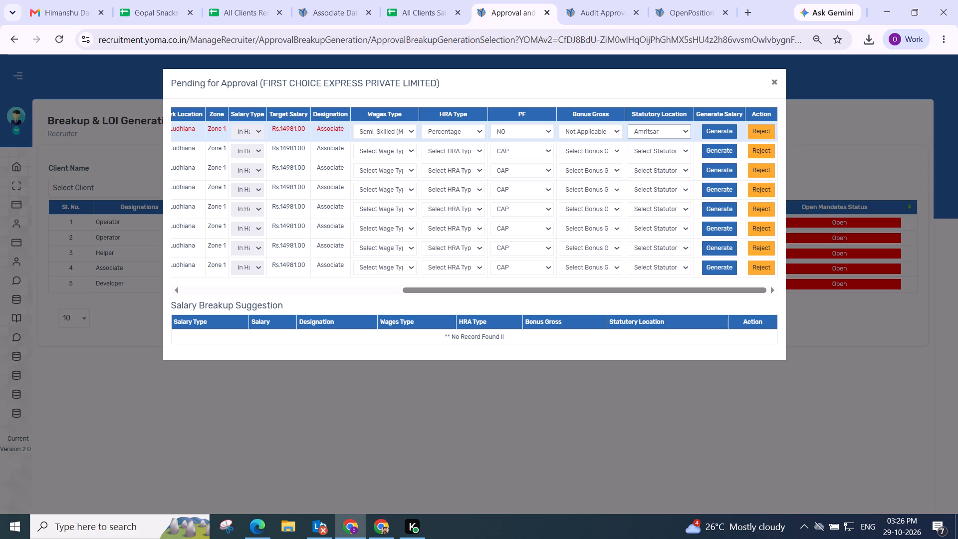
{"action": "left_click", "coordinate": [713, 134]}
Adjust the third Associate's gross components, then save the salary breakup and confirm the save.
{"action": "left_click", "coordinate": [346, 319]}
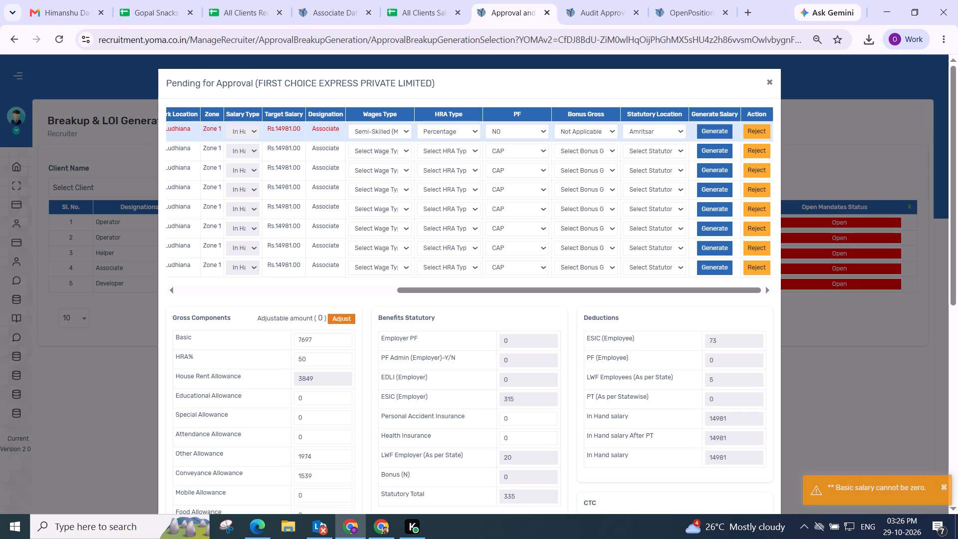
{"action": "scroll", "coordinate": [488, 234], "scroll_direction": "down", "scroll_amount": 1}
{"action": "scroll", "coordinate": [485, 233], "scroll_direction": "up", "scroll_amount": 2}
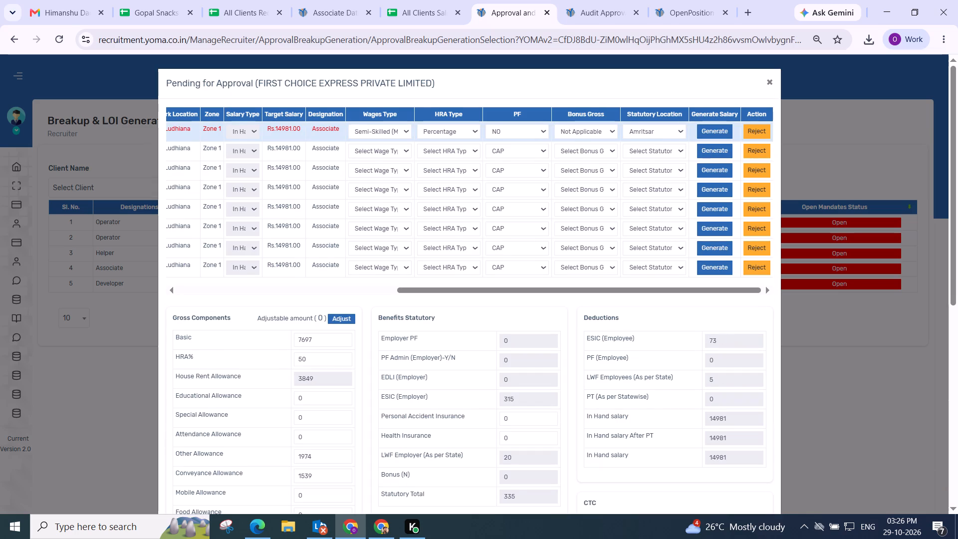
{"action": "scroll", "coordinate": [434, 252], "scroll_direction": "down", "scroll_amount": 4}
{"action": "left_click_drag", "start_coordinate": [502, 203], "coordinate": [518, 203]}
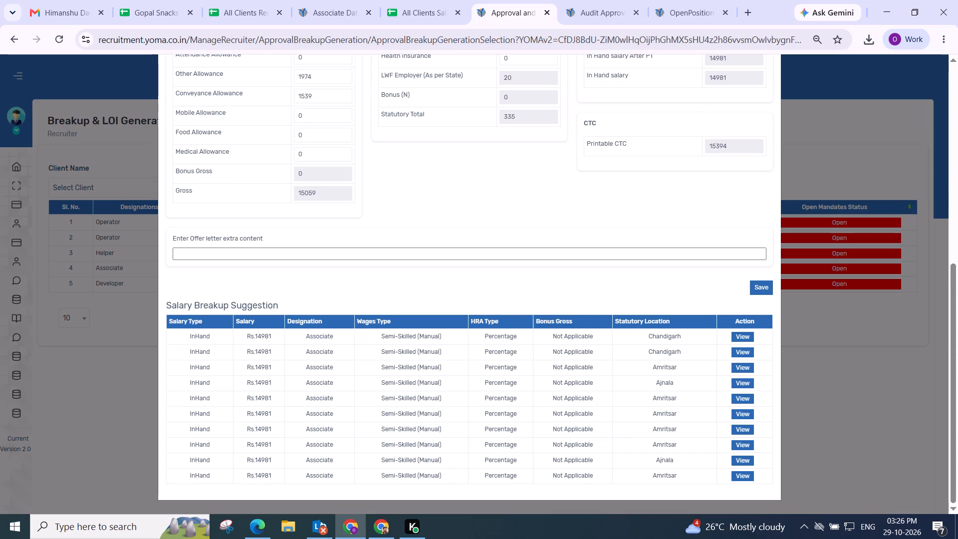
{"action": "left_click", "coordinate": [751, 290]}
{"action": "left_click", "coordinate": [518, 348]}
{"action": "scroll", "coordinate": [509, 316], "scroll_direction": "up", "scroll_amount": 3}
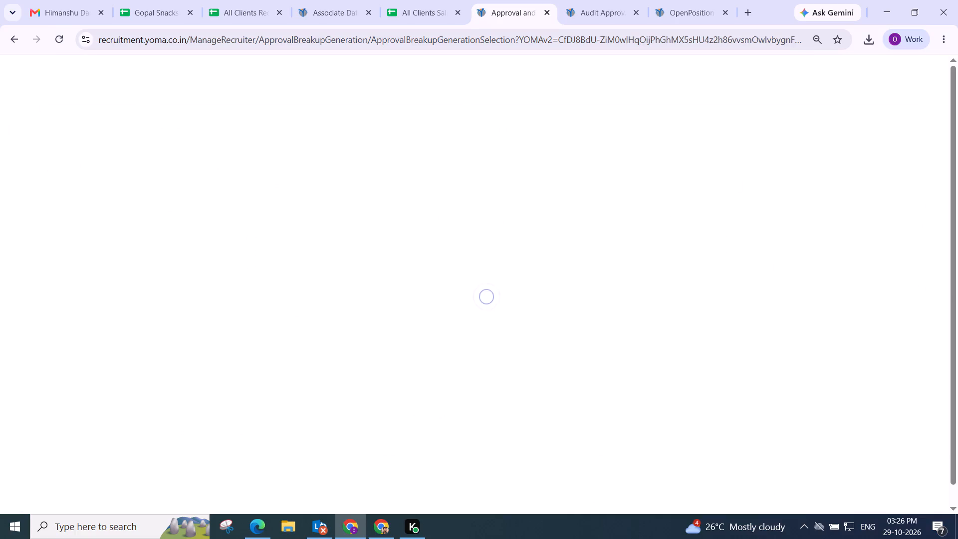
{"action": "scroll", "coordinate": [529, 300], "scroll_direction": "up", "scroll_amount": 3}
{"action": "scroll", "coordinate": [529, 300], "scroll_direction": "down", "scroll_amount": 3}
{"action": "scroll", "coordinate": [555, 285], "scroll_direction": "up", "scroll_amount": 3}
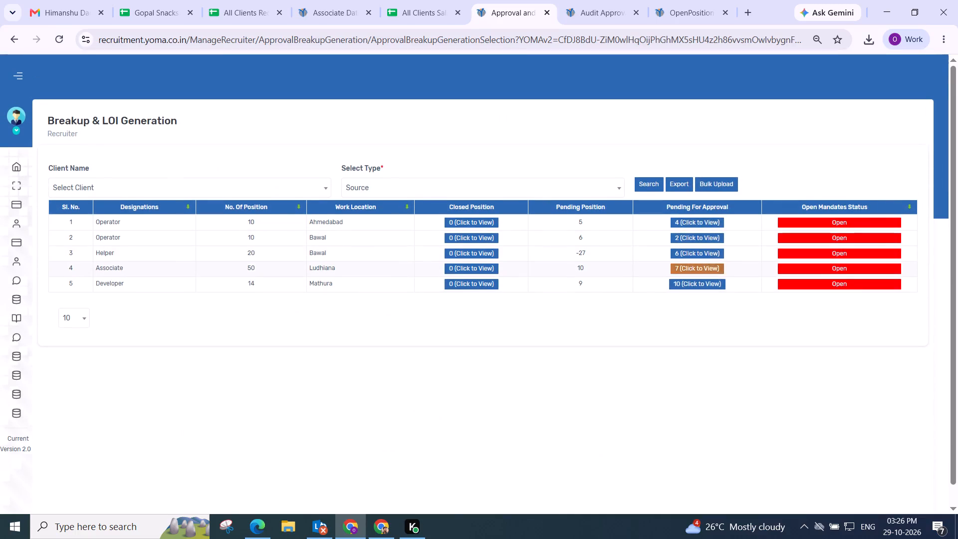
Generate the next Ludhiana Associate's salary with Semi-Skilled (Manual) wages, Percentage HRA, PF NO, Flat Amount bonus gross and Ajnala as statutory location.
{"action": "left_click", "coordinate": [696, 268]}
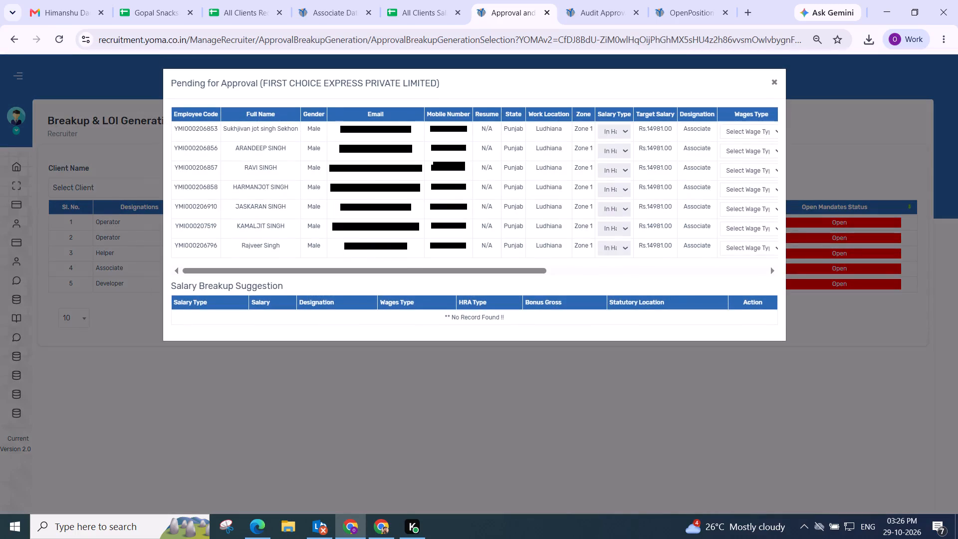
{"action": "left_click_drag", "start_coordinate": [328, 271], "coordinate": [584, 267]}
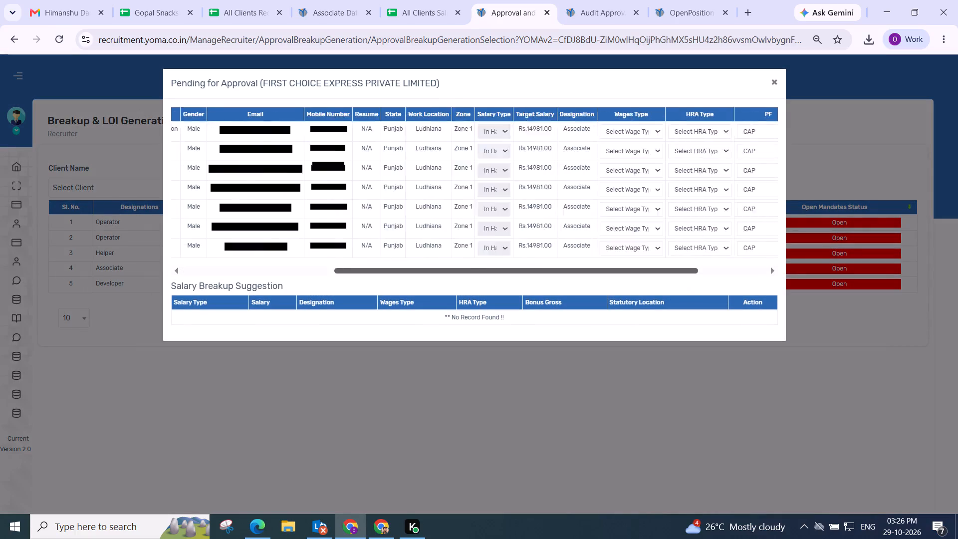
{"action": "left_click_drag", "start_coordinate": [584, 267], "coordinate": [770, 253]}
{"action": "left_click", "coordinate": [370, 127]}
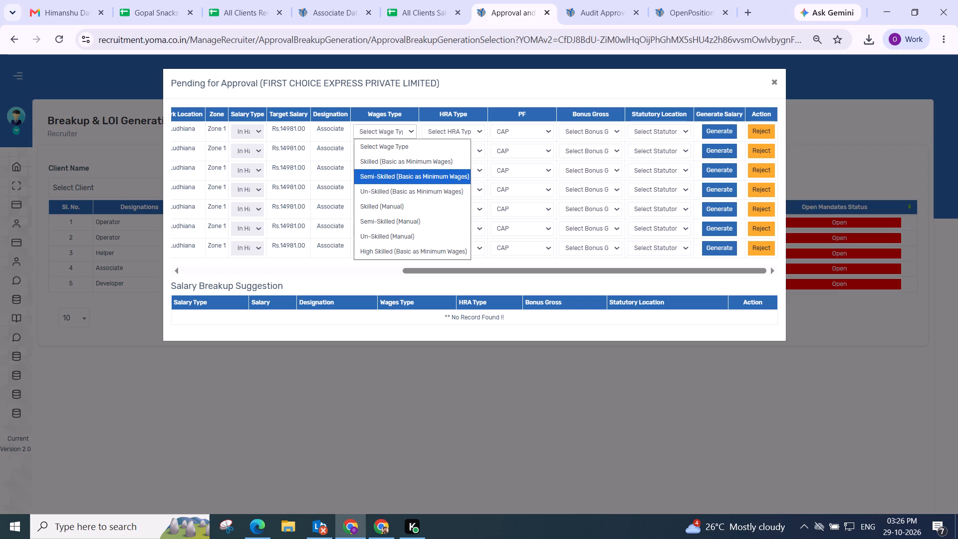
{"action": "left_click", "coordinate": [382, 218]}
{"action": "left_click", "coordinate": [448, 124]}
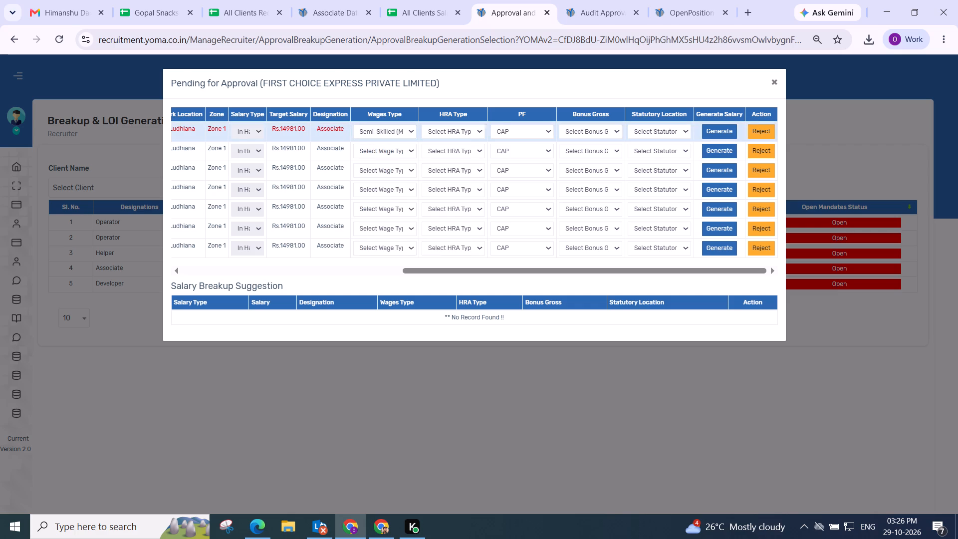
{"action": "left_click", "coordinate": [391, 136]}
{"action": "left_click", "coordinate": [396, 216]}
{"action": "left_click", "coordinate": [453, 125]}
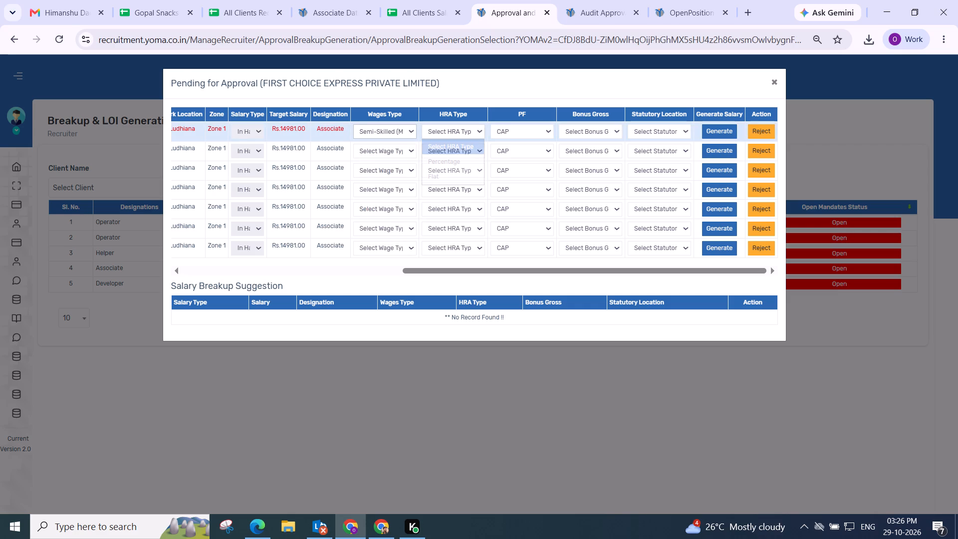
{"action": "left_click", "coordinate": [457, 177]}
{"action": "left_click", "coordinate": [474, 136]}
{"action": "left_click", "coordinate": [469, 161]}
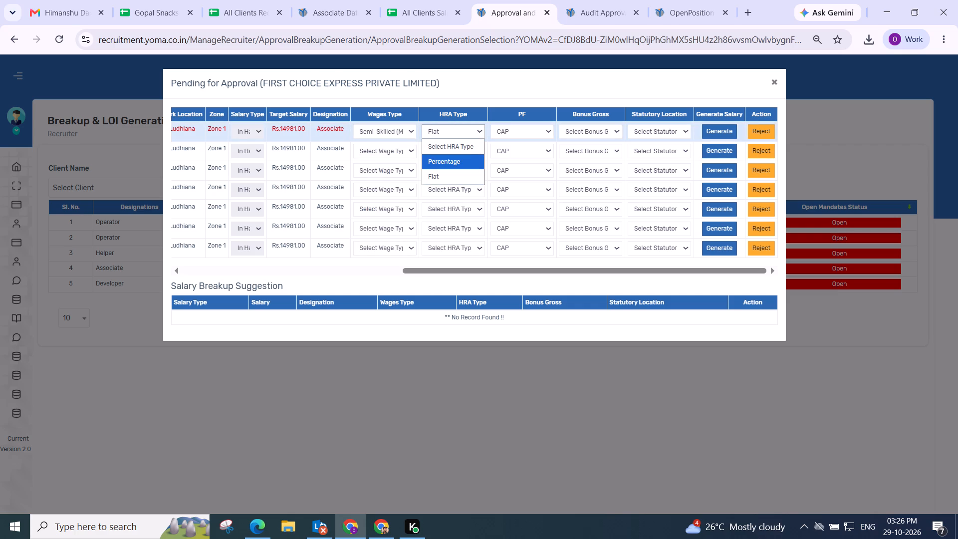
{"action": "left_click", "coordinate": [529, 130]}
{"action": "left_click", "coordinate": [523, 185]}
{"action": "left_click", "coordinate": [578, 135]}
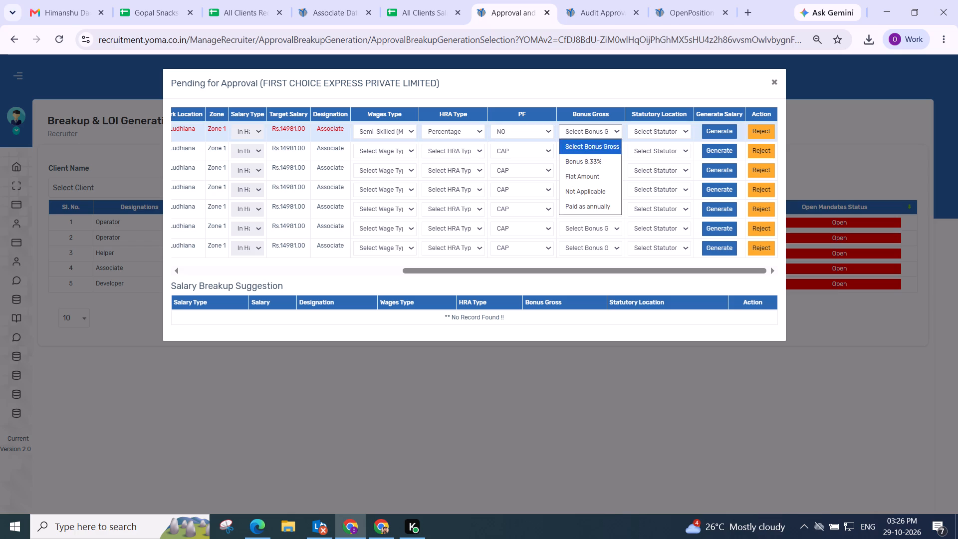
{"action": "left_click_drag", "start_coordinate": [585, 186], "coordinate": [590, 176]}
{"action": "left_click", "coordinate": [651, 133]}
{"action": "left_click", "coordinate": [645, 166]}
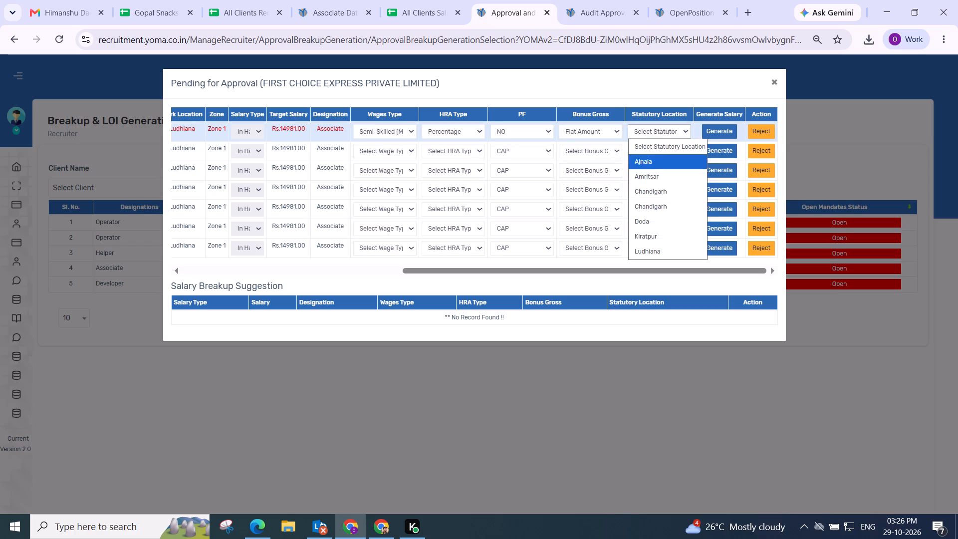
{"action": "left_click", "coordinate": [708, 132]}
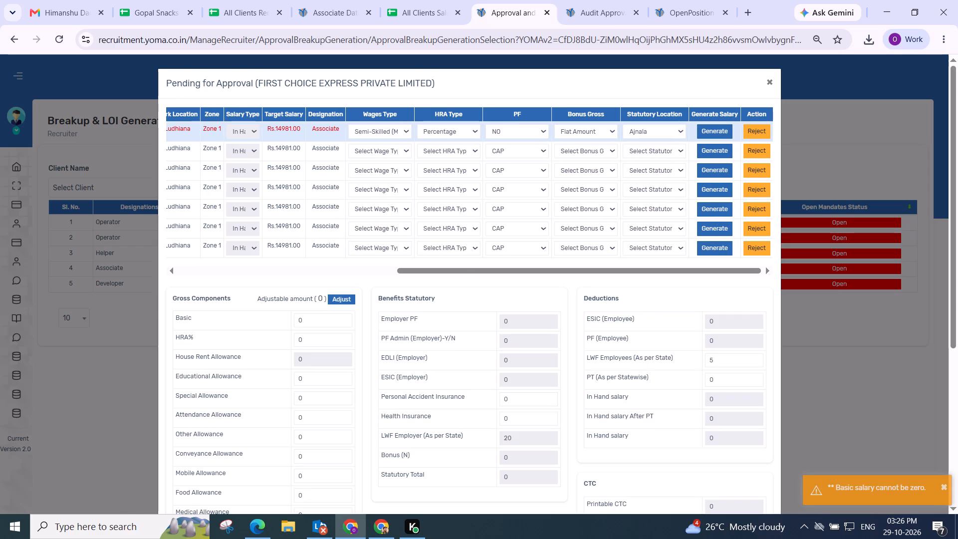
Adjust the fourth Associate's gross components, then save the salary breakup and confirm the save.
{"action": "left_click", "coordinate": [346, 297]}
{"action": "scroll", "coordinate": [376, 262], "scroll_direction": "down", "scroll_amount": 1}
{"action": "left_click_drag", "start_coordinate": [445, 286], "coordinate": [477, 300]}
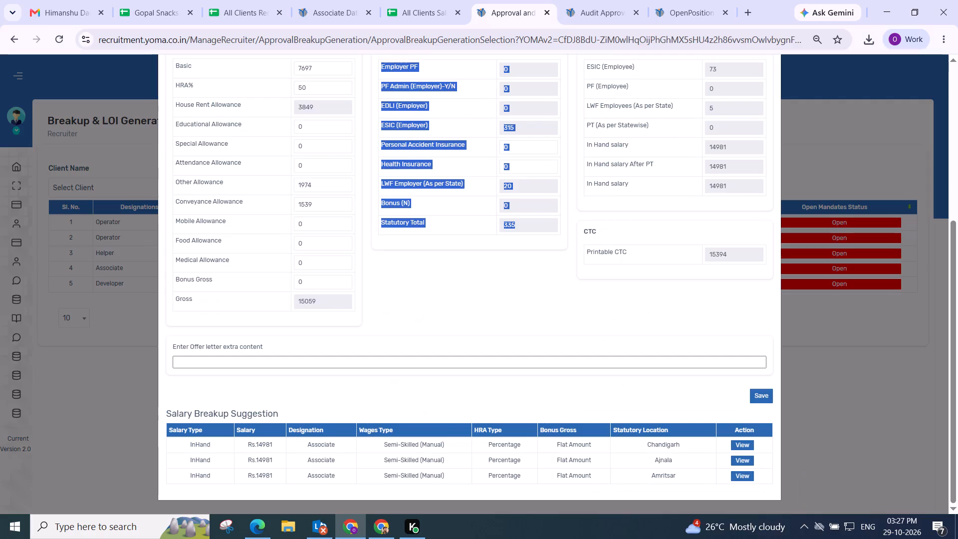
{"action": "left_click", "coordinate": [761, 401]}
{"action": "left_click", "coordinate": [508, 349]}
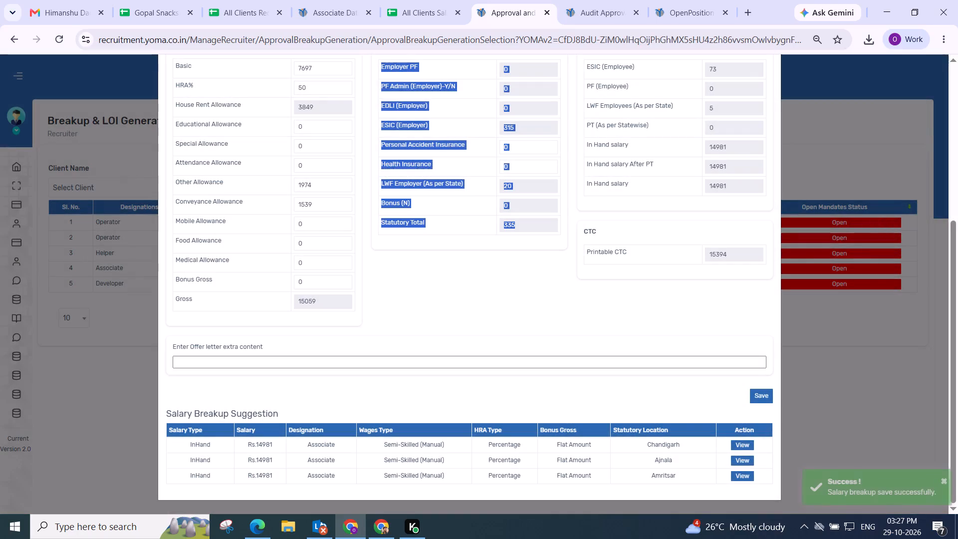
{"action": "scroll", "coordinate": [571, 317], "scroll_direction": "up", "scroll_amount": 1}
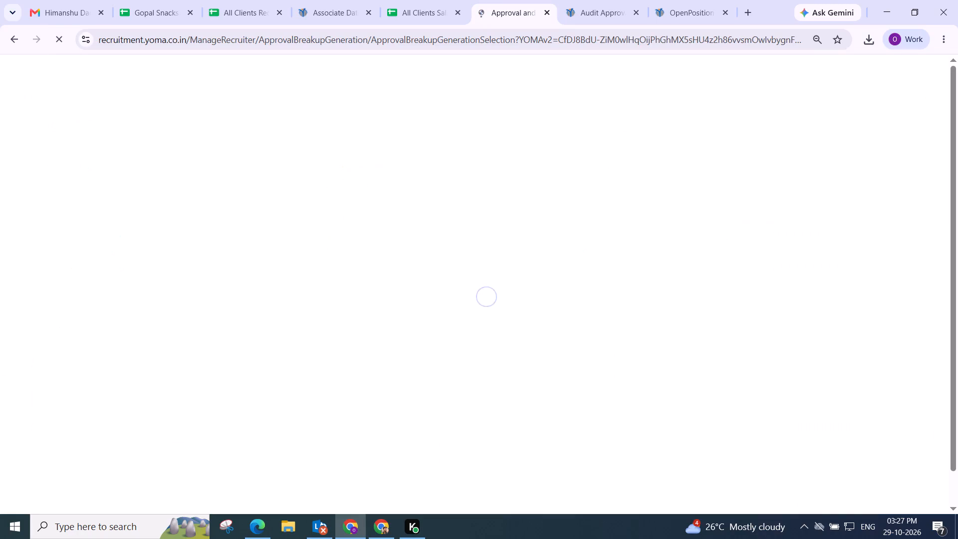
{"action": "scroll", "coordinate": [571, 317], "scroll_direction": "up", "scroll_amount": 4}
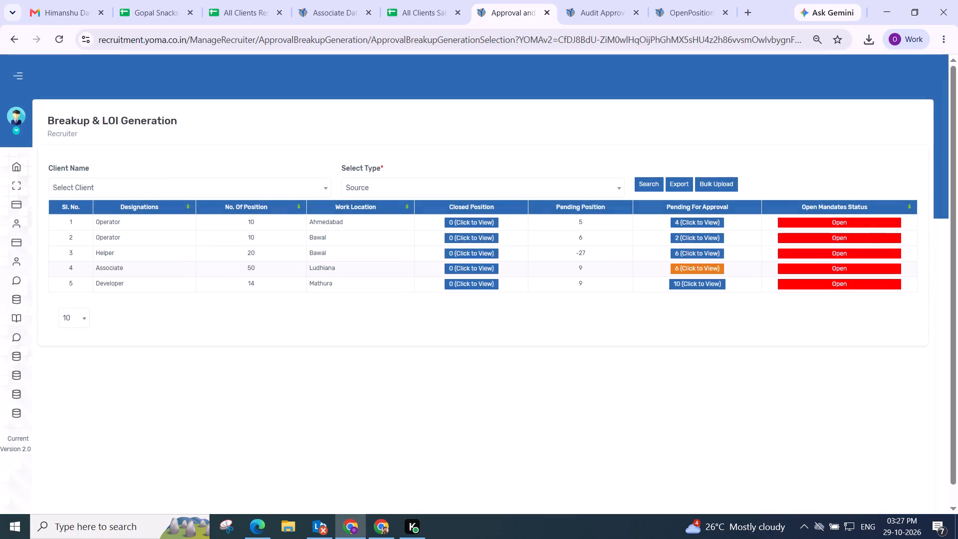
Generate the fifth Ludhiana Associate's salary with Skilled (Manual) wages, Percentage HRA, PF NO, Not Applicable bonus gross and Chandigarh as statutory location.
{"action": "left_click", "coordinate": [697, 270]}
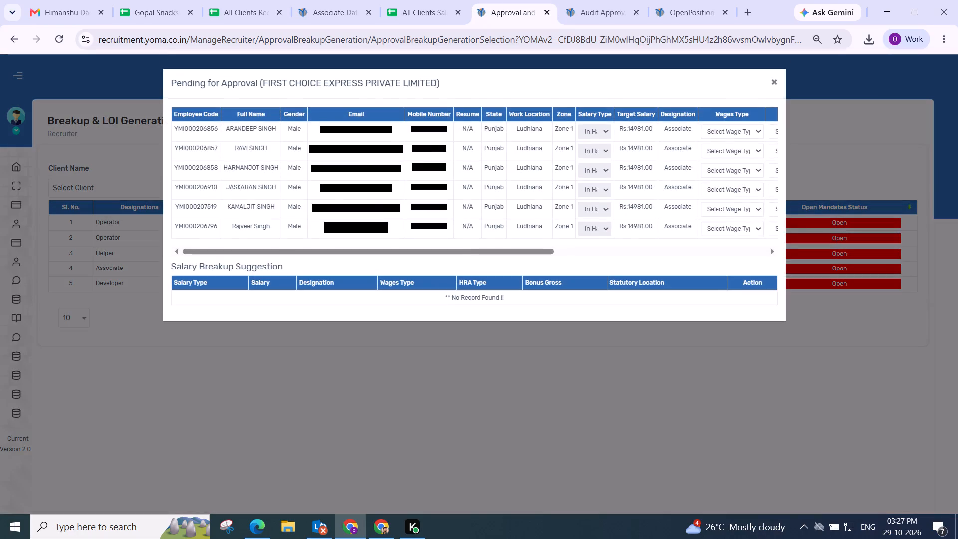
{"action": "left_click_drag", "start_coordinate": [279, 248], "coordinate": [957, 261]}
{"action": "left_click", "coordinate": [390, 134]}
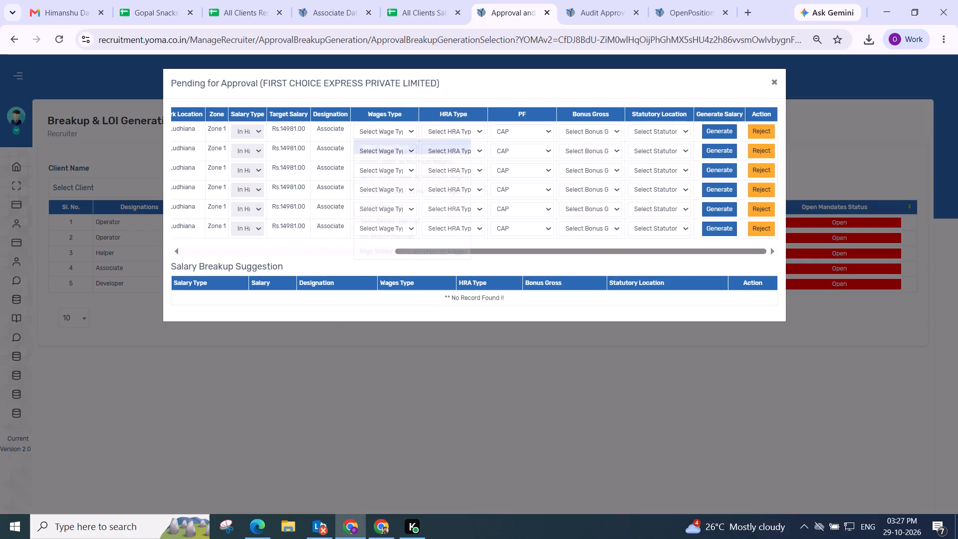
{"action": "left_click_drag", "start_coordinate": [392, 221], "coordinate": [403, 213]}
{"action": "left_click", "coordinate": [459, 131]}
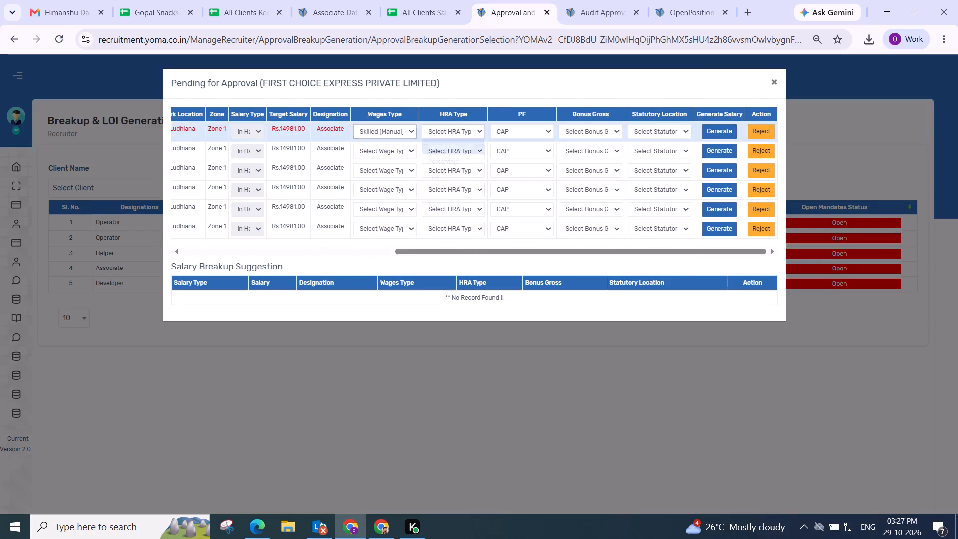
{"action": "left_click", "coordinate": [462, 164]}
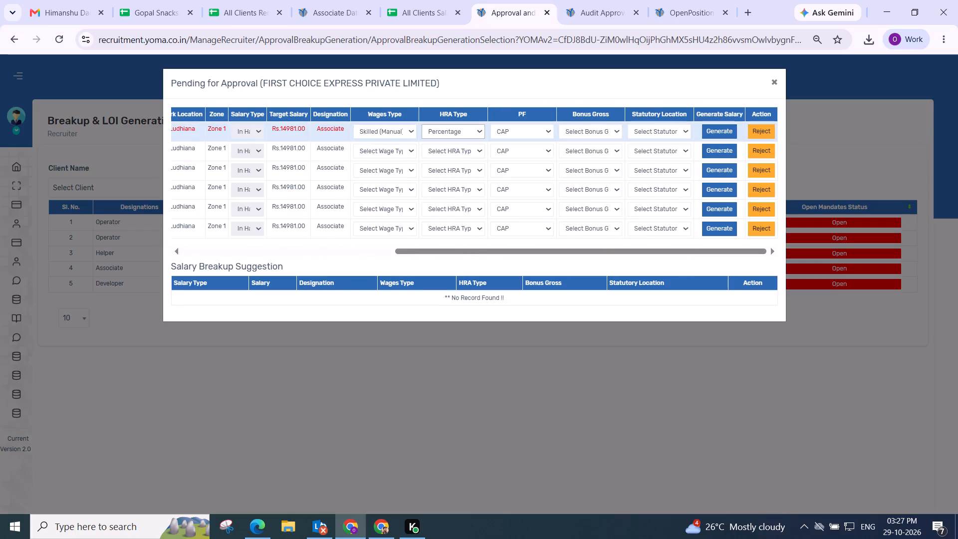
{"action": "left_click", "coordinate": [520, 131]}
{"action": "left_click", "coordinate": [517, 189]}
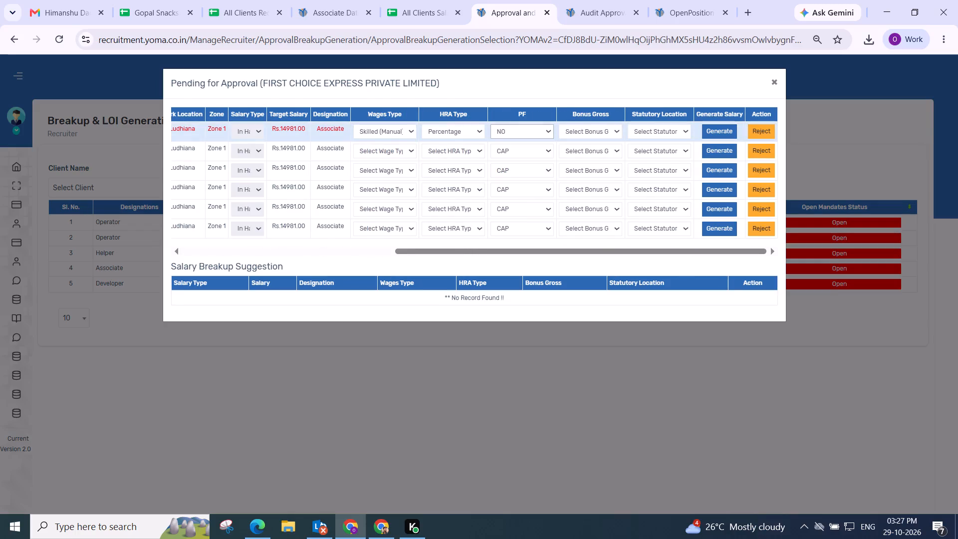
{"action": "left_click", "coordinate": [588, 131]}
{"action": "left_click", "coordinate": [587, 186]}
{"action": "left_click", "coordinate": [649, 133]}
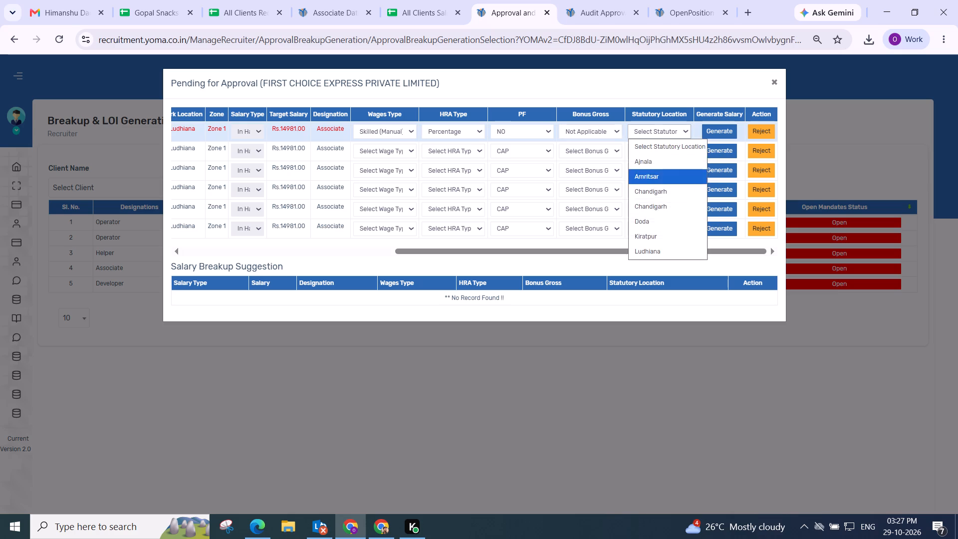
{"action": "left_click", "coordinate": [648, 197]}
{"action": "left_click", "coordinate": [715, 137]}
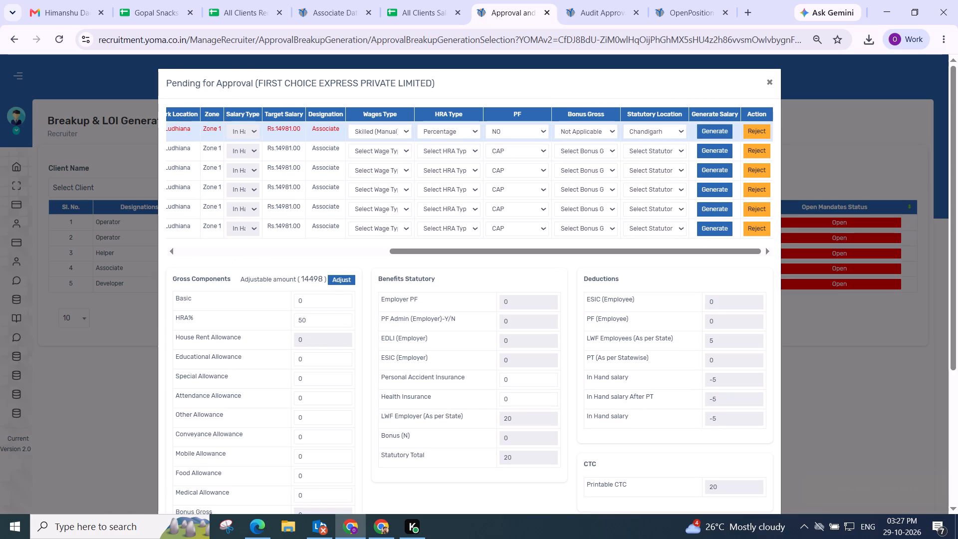
{"action": "scroll", "coordinate": [402, 149], "scroll_direction": "down", "scroll_amount": 1}
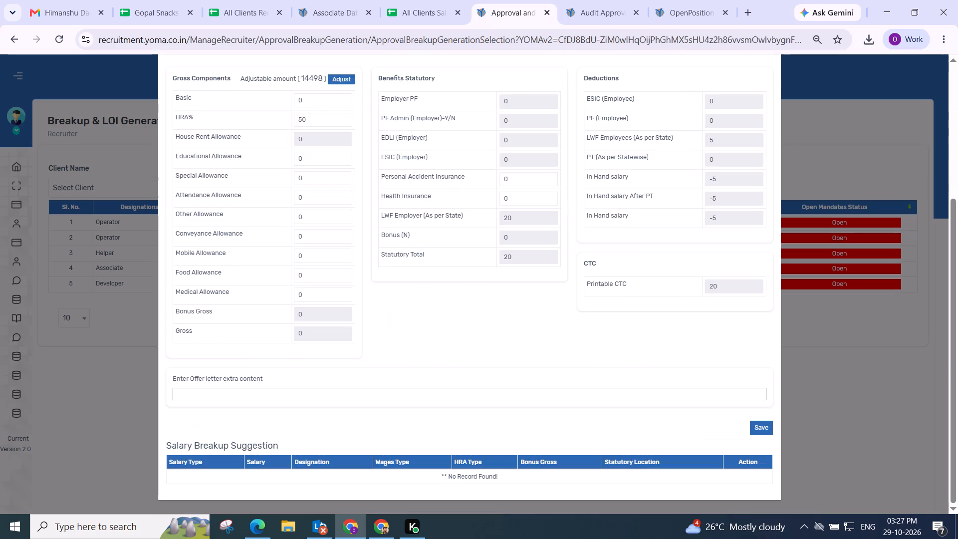
{"action": "scroll", "coordinate": [402, 149], "scroll_direction": "up", "scroll_amount": 2}
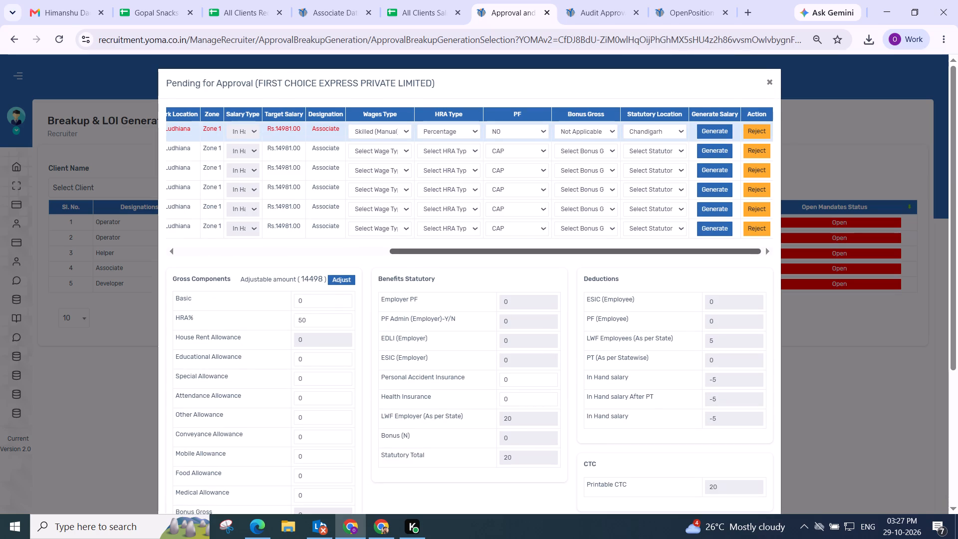
Adjust the fifth Associate's gross components, then save the salary breakup and confirm the save.
{"action": "left_click_drag", "start_coordinate": [414, 251], "coordinate": [564, 267]}
{"action": "left_click", "coordinate": [345, 279]}
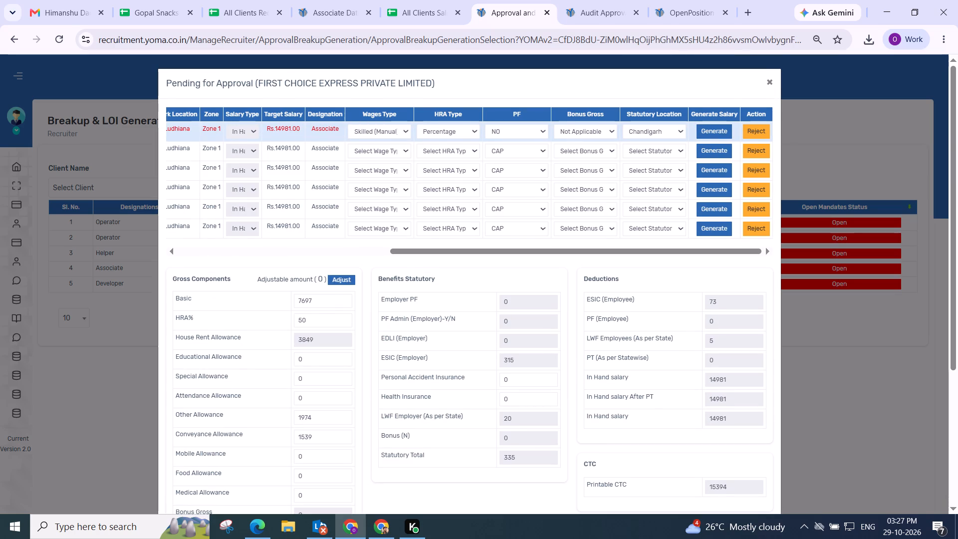
{"action": "scroll", "coordinate": [455, 242], "scroll_direction": "down", "scroll_amount": 1}
{"action": "scroll", "coordinate": [523, 240], "scroll_direction": "up", "scroll_amount": 2}
{"action": "scroll", "coordinate": [491, 257], "scroll_direction": "down", "scroll_amount": 2}
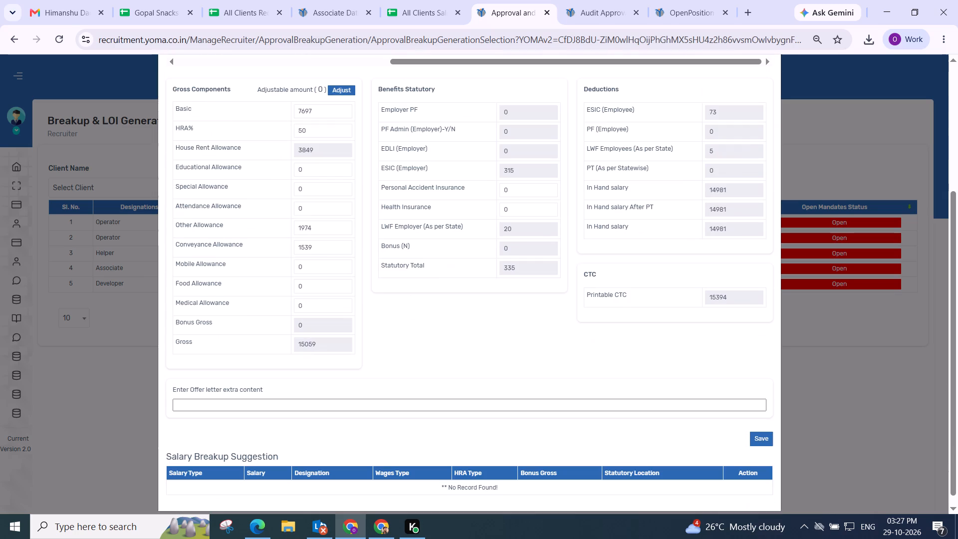
{"action": "left_click", "coordinate": [496, 350]}
{"action": "left_click", "coordinate": [754, 431]}
{"action": "left_click", "coordinate": [482, 348]}
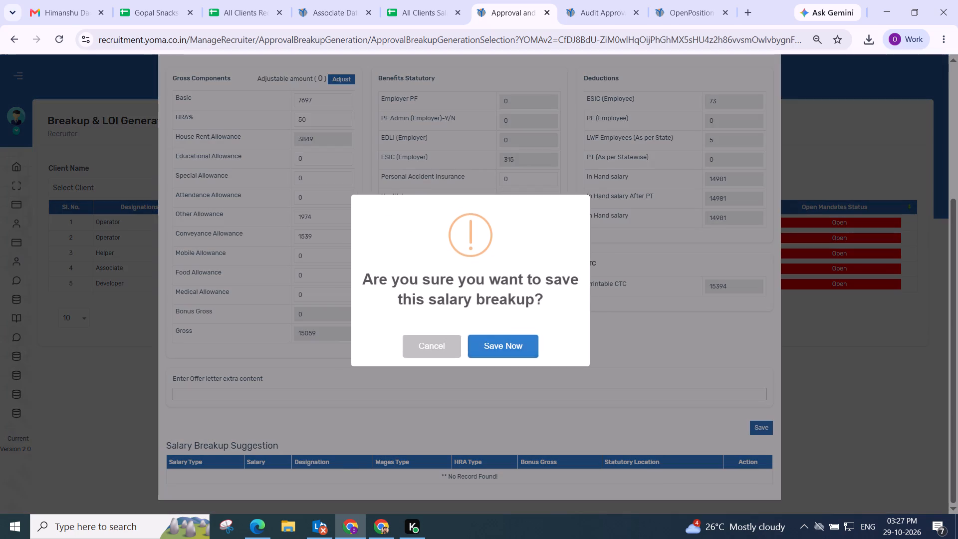
{"action": "scroll", "coordinate": [482, 348], "scroll_direction": "up", "scroll_amount": 3}
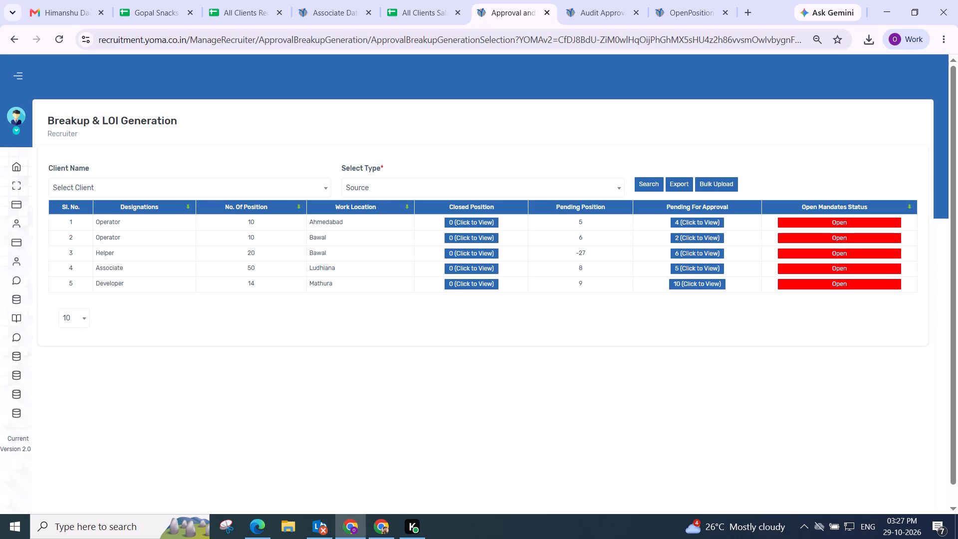
Generate the sixth Ludhiana Associate's salary with Semi-Skilled (Manual) wages, Percentage HRA, PF NO, Not Applicable bonus gross and Amritsar as statutory location.
{"action": "left_click", "coordinate": [694, 269]}
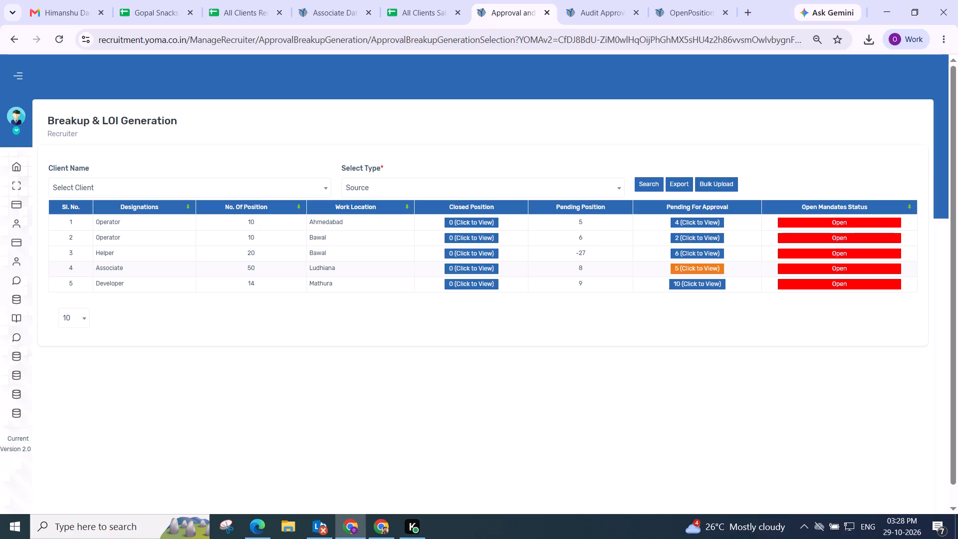
{"action": "left_click", "coordinate": [685, 267]}
{"action": "left_click_drag", "start_coordinate": [431, 231], "coordinate": [840, 214]}
{"action": "left_click", "coordinate": [382, 132]}
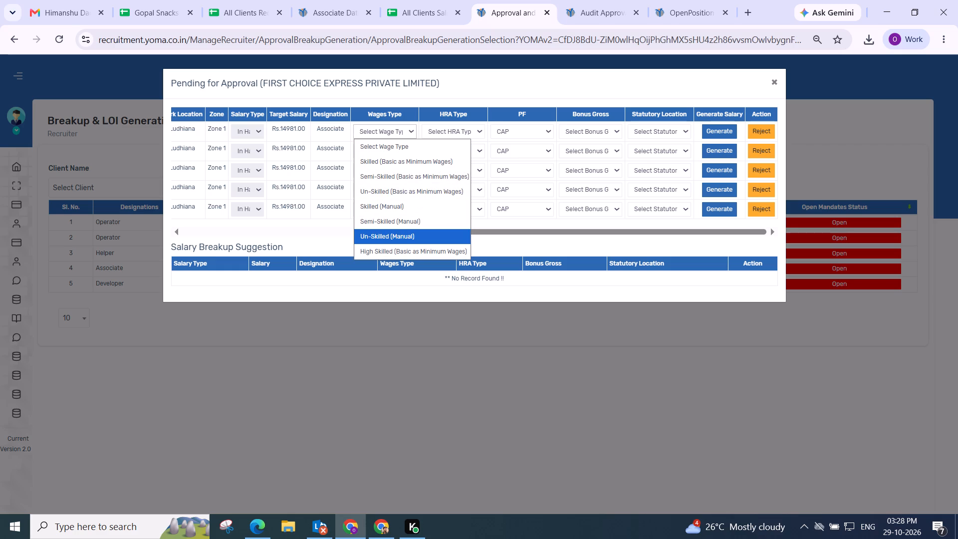
{"action": "left_click_drag", "start_coordinate": [398, 230], "coordinate": [403, 219]}
{"action": "left_click", "coordinate": [445, 135]}
{"action": "left_click", "coordinate": [446, 167]}
{"action": "left_click", "coordinate": [510, 133]}
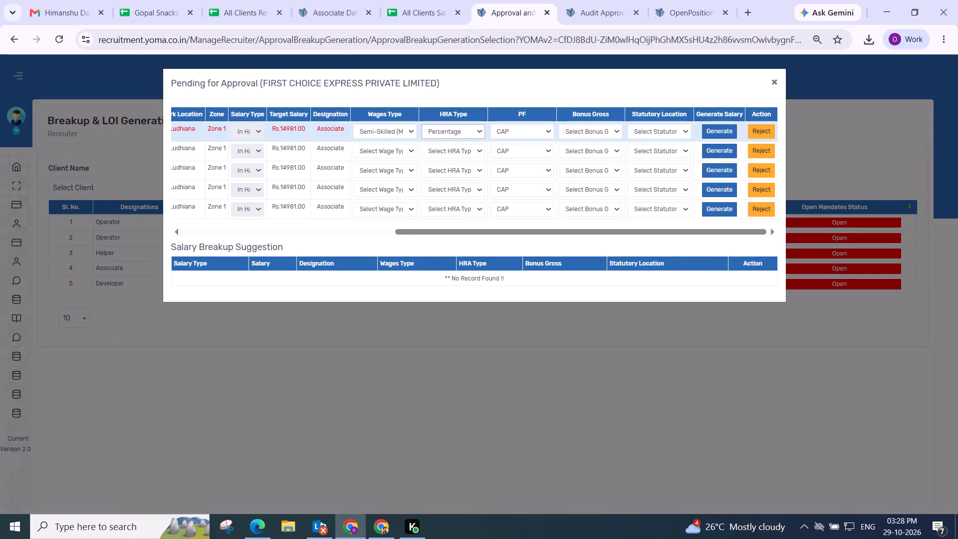
{"action": "left_click", "coordinate": [519, 192]}
{"action": "left_click", "coordinate": [605, 135]}
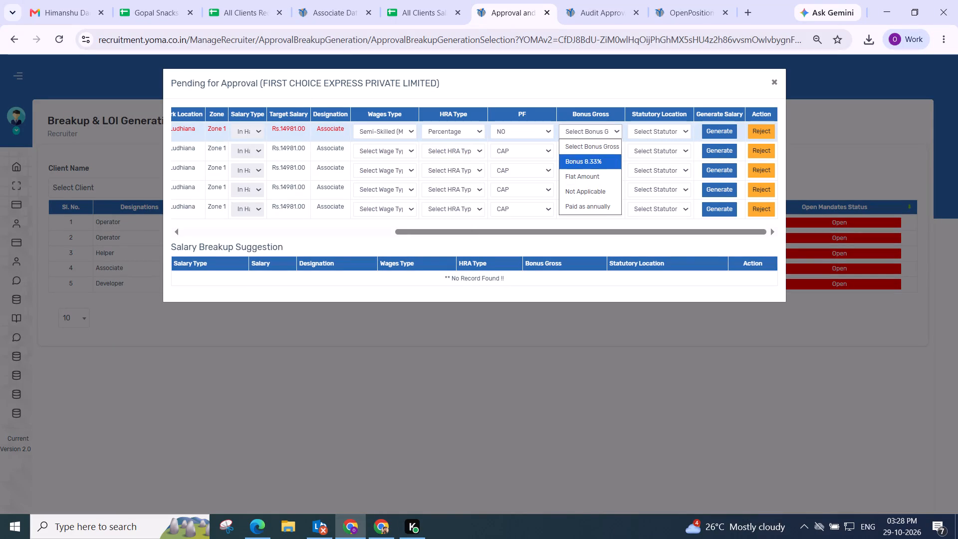
{"action": "left_click", "coordinate": [597, 192]}
{"action": "left_click", "coordinate": [656, 124]}
{"action": "left_click", "coordinate": [656, 131]}
{"action": "left_click", "coordinate": [652, 176]}
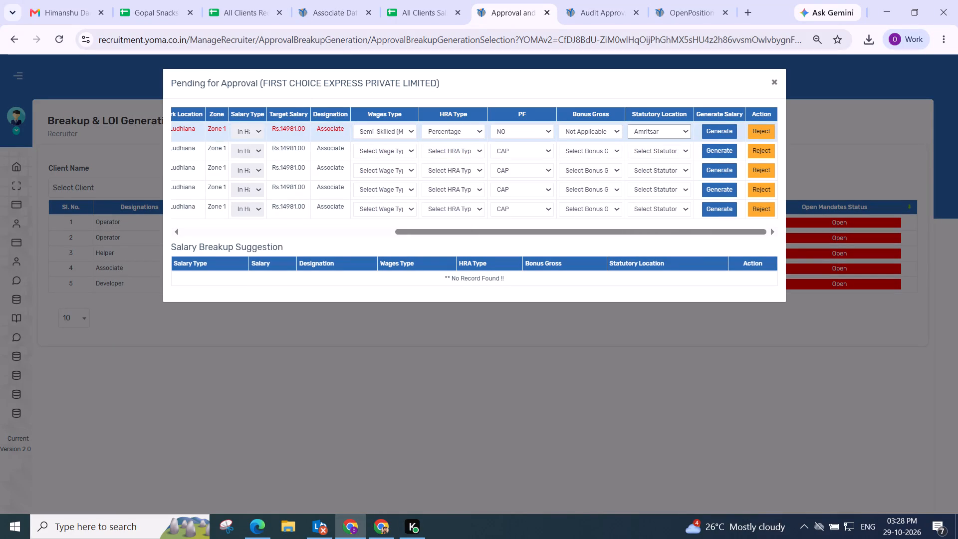
{"action": "left_click", "coordinate": [721, 135]}
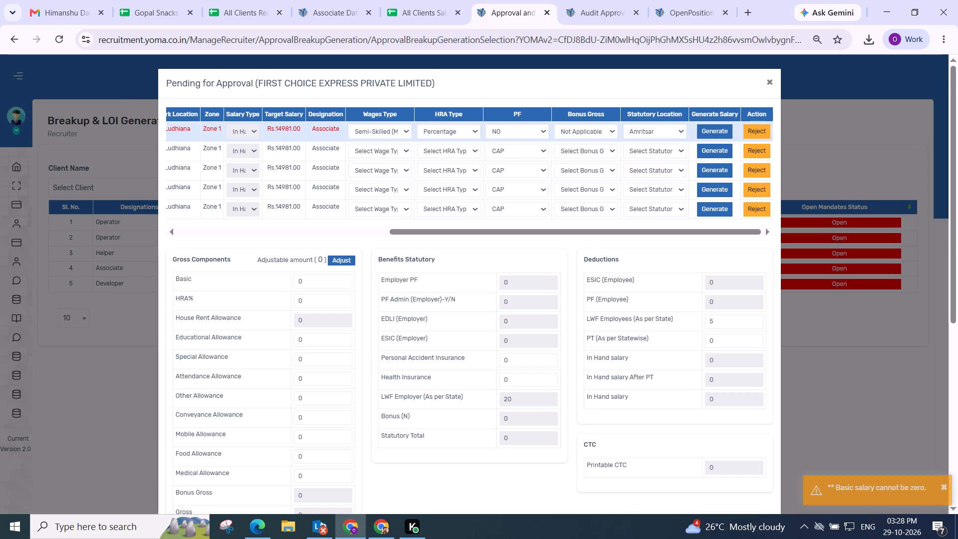
Adjust the sixth Associate's gross components, then save the salary breakup and confirm the save.
{"action": "left_click", "coordinate": [352, 262]}
{"action": "scroll", "coordinate": [352, 262], "scroll_direction": "down", "scroll_amount": 2}
{"action": "left_click_drag", "start_coordinate": [474, 199], "coordinate": [486, 197]}
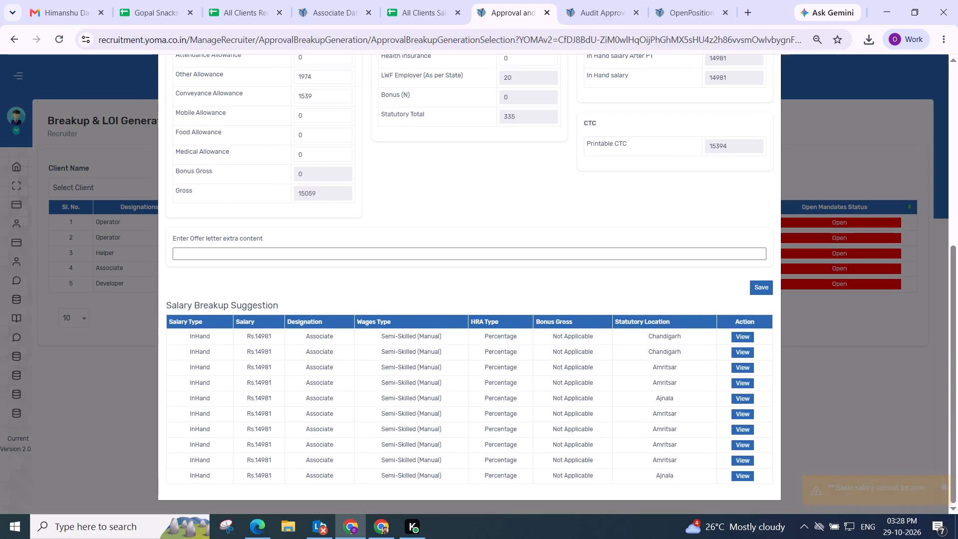
{"action": "left_click", "coordinate": [752, 287]}
{"action": "left_click", "coordinate": [508, 338]}
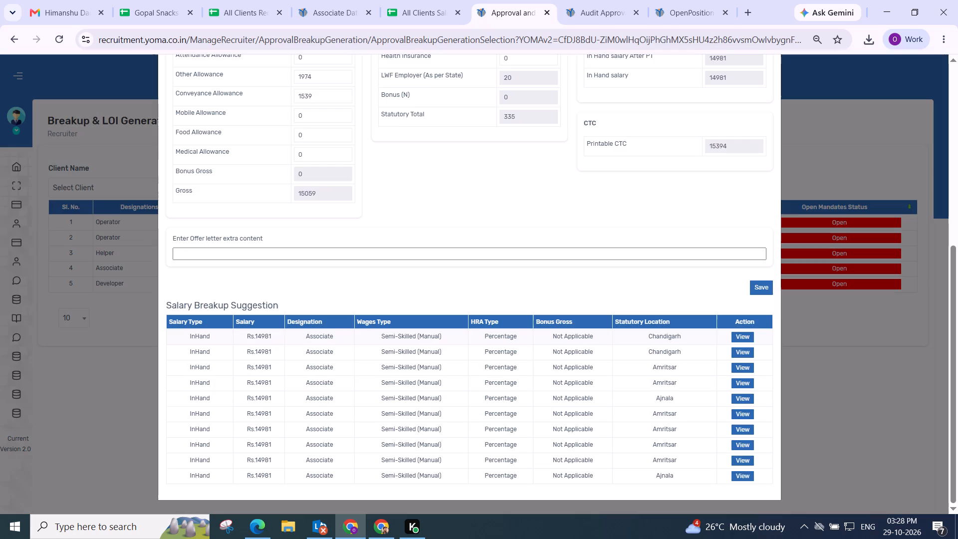
{"action": "scroll", "coordinate": [529, 289], "scroll_direction": "down", "scroll_amount": 3}
{"action": "scroll", "coordinate": [677, 319], "scroll_direction": "up", "scroll_amount": 3}
{"action": "scroll", "coordinate": [440, 237], "scroll_direction": "down", "scroll_amount": 4}
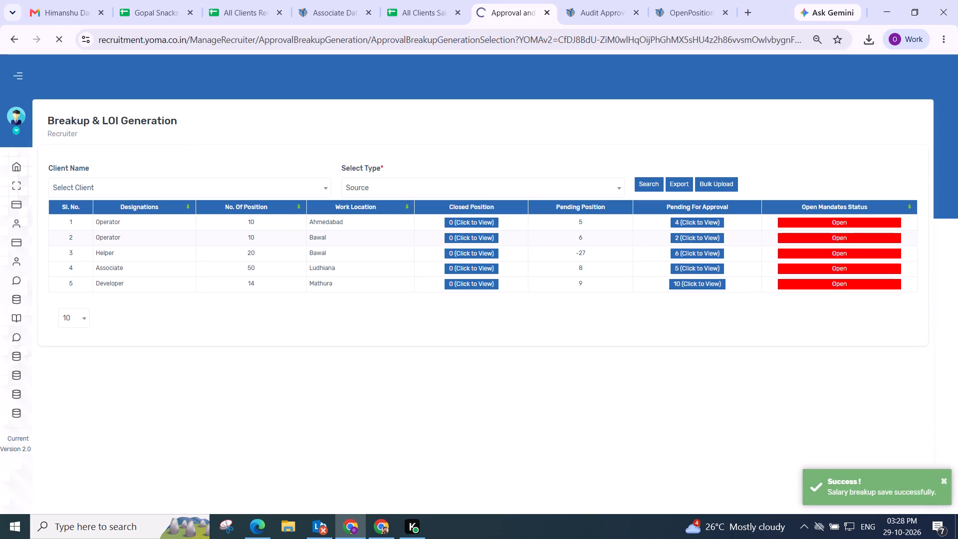
{"action": "scroll", "coordinate": [476, 226], "scroll_direction": "up", "scroll_amount": 4}
{"action": "scroll", "coordinate": [578, 225], "scroll_direction": "down", "scroll_amount": 4}
{"action": "scroll", "coordinate": [584, 225], "scroll_direction": "up", "scroll_amount": 5}
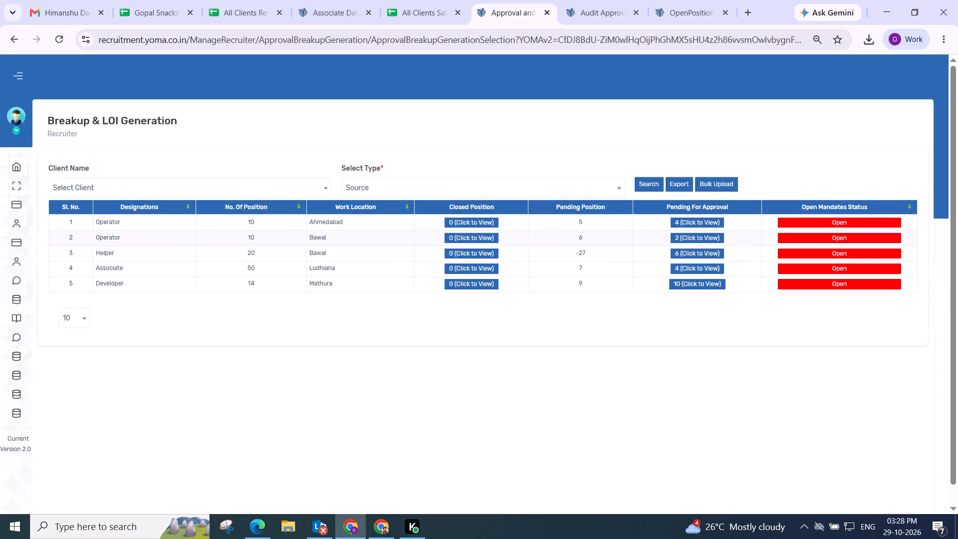
Generate the seventh Ludhiana Associate's salary with Un-Skilled (Manual) wages, Percentage HRA, PF NO, Not Applicable bonus gross and Chandigarh as statutory location.
{"action": "left_click", "coordinate": [700, 269]}
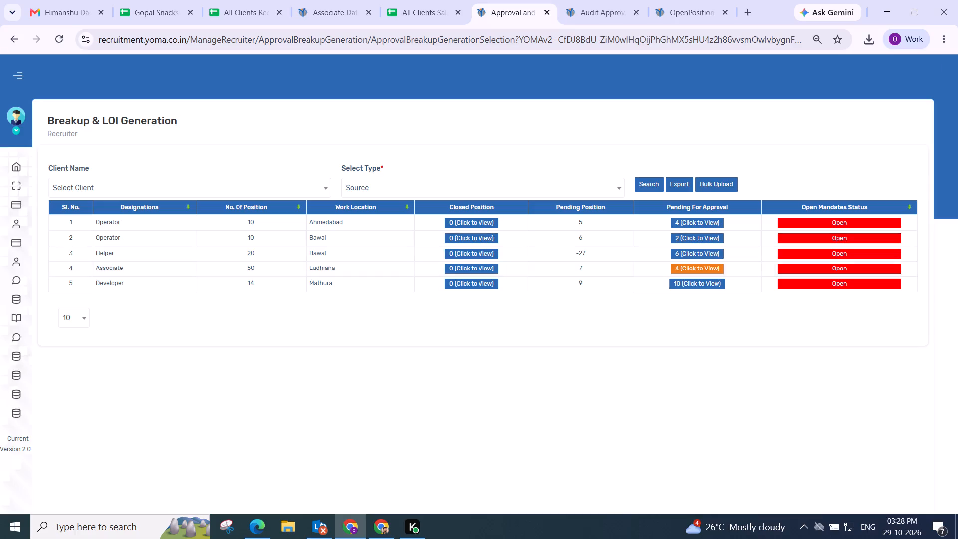
{"action": "left_click_drag", "start_coordinate": [345, 213], "coordinate": [942, 206]}
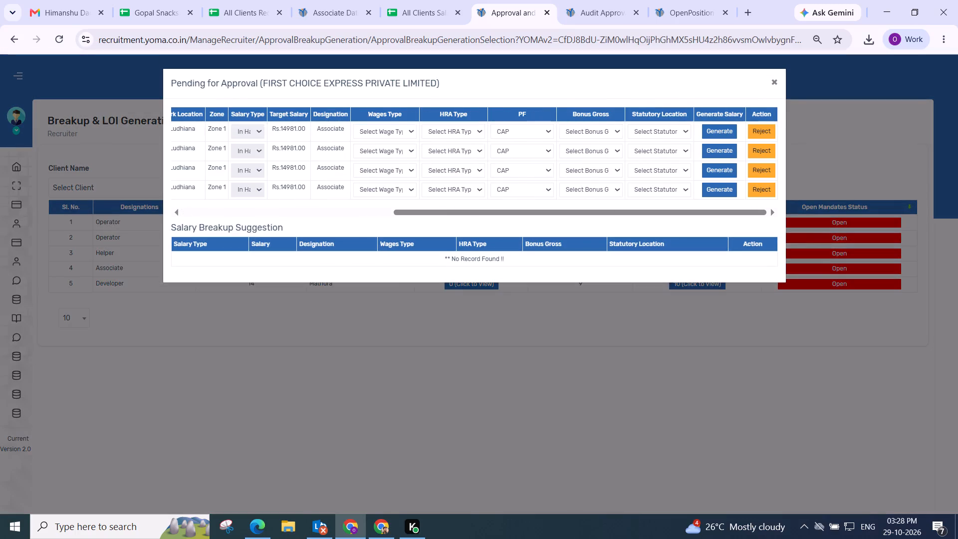
{"action": "left_click", "coordinate": [401, 132]}
{"action": "left_click", "coordinate": [400, 231]}
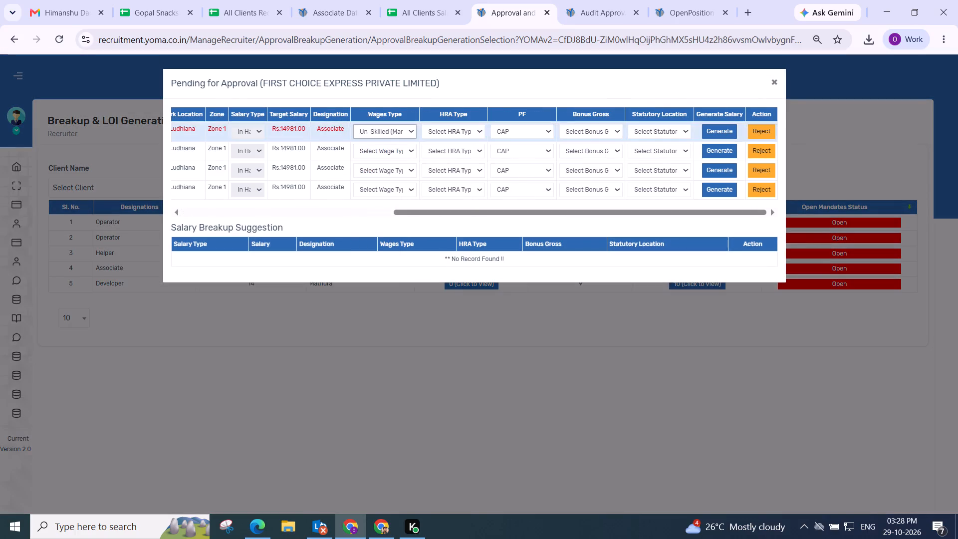
{"action": "left_click", "coordinate": [447, 127]}
{"action": "left_click", "coordinate": [448, 159]}
{"action": "left_click", "coordinate": [507, 125]}
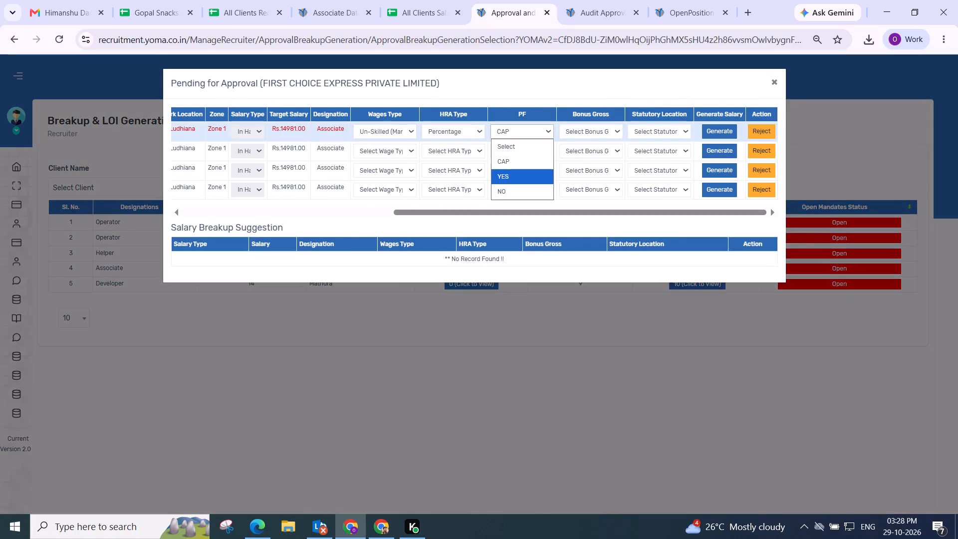
{"action": "left_click", "coordinate": [514, 181]}
{"action": "left_click", "coordinate": [522, 130]}
{"action": "left_click", "coordinate": [516, 191]}
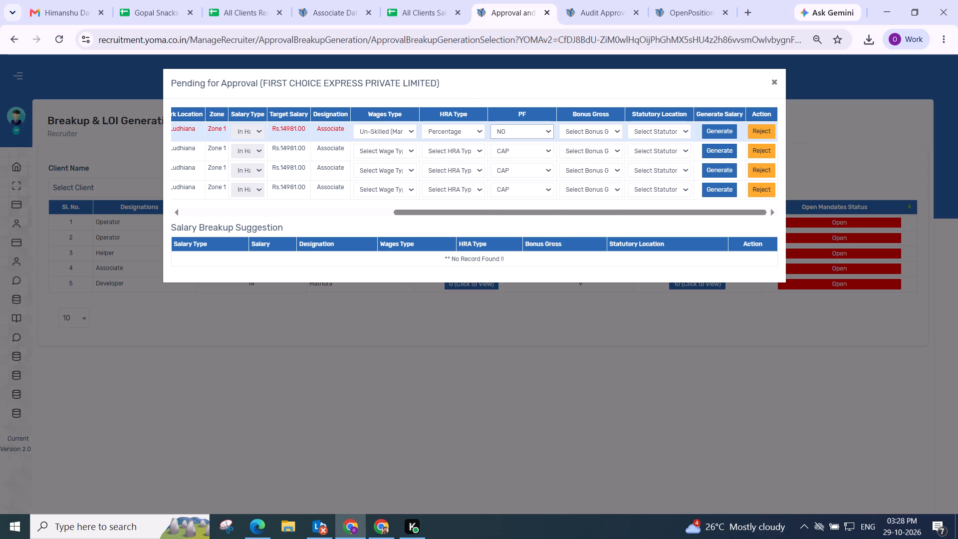
{"action": "left_click", "coordinate": [575, 132]}
{"action": "left_click_drag", "start_coordinate": [578, 197], "coordinate": [579, 192]}
{"action": "left_click_drag", "start_coordinate": [636, 136], "coordinate": [640, 135]}
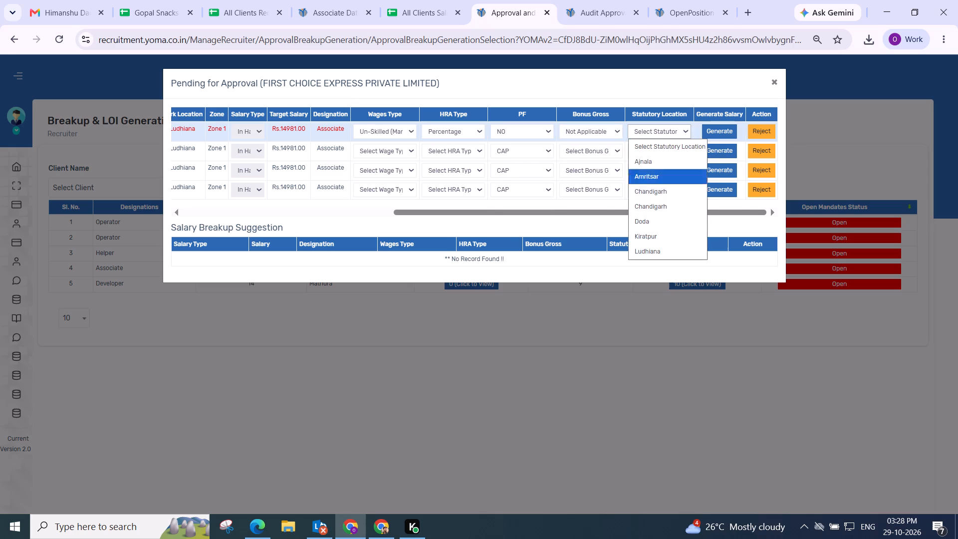
{"action": "left_click", "coordinate": [647, 197]}
{"action": "left_click", "coordinate": [694, 126]}
{"action": "left_click", "coordinate": [708, 126]}
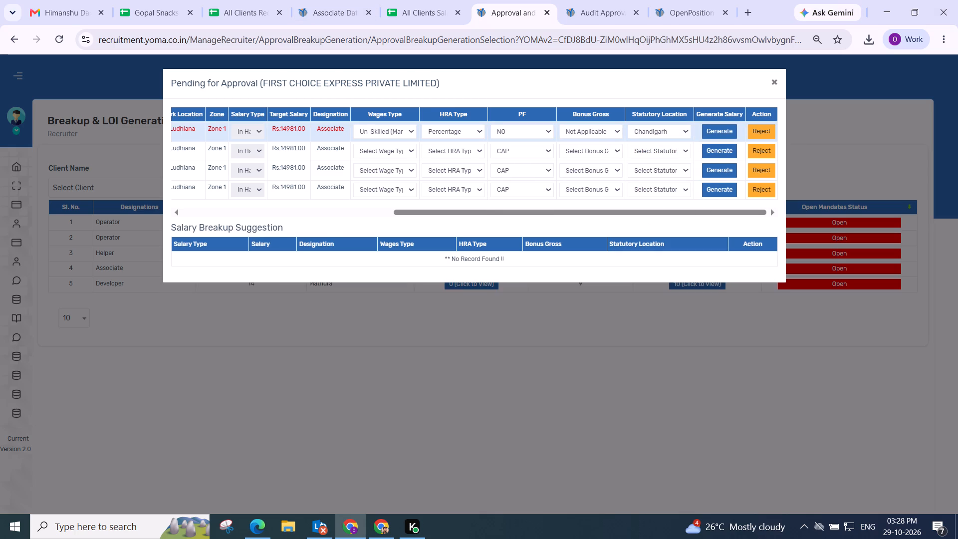
Adjust the seventh Associate's gross components, then save the salary breakup and confirm the save.
{"action": "left_click", "coordinate": [332, 241]}
{"action": "scroll", "coordinate": [340, 239], "scroll_direction": "down", "scroll_amount": 2}
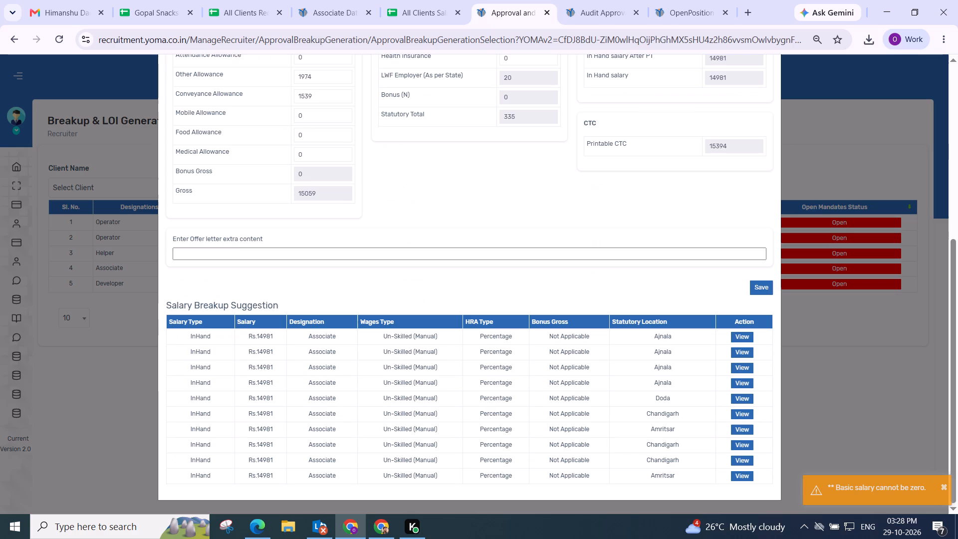
{"action": "left_click", "coordinate": [478, 215]}
{"action": "scroll", "coordinate": [394, 203], "scroll_direction": "up", "scroll_amount": 2}
{"action": "scroll", "coordinate": [359, 228], "scroll_direction": "down", "scroll_amount": 1}
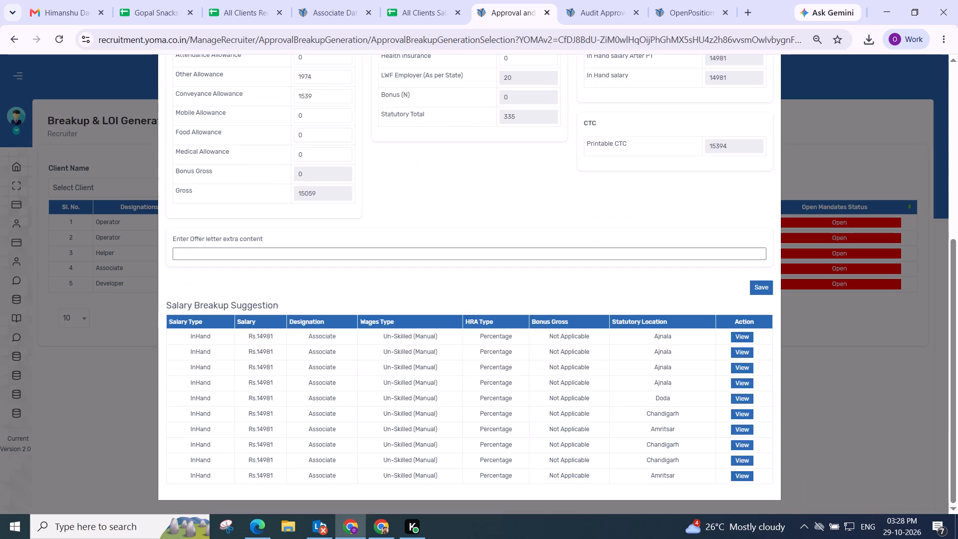
{"action": "scroll", "coordinate": [359, 228], "scroll_direction": "up", "scroll_amount": 2}
{"action": "scroll", "coordinate": [382, 220], "scroll_direction": "down", "scroll_amount": 3}
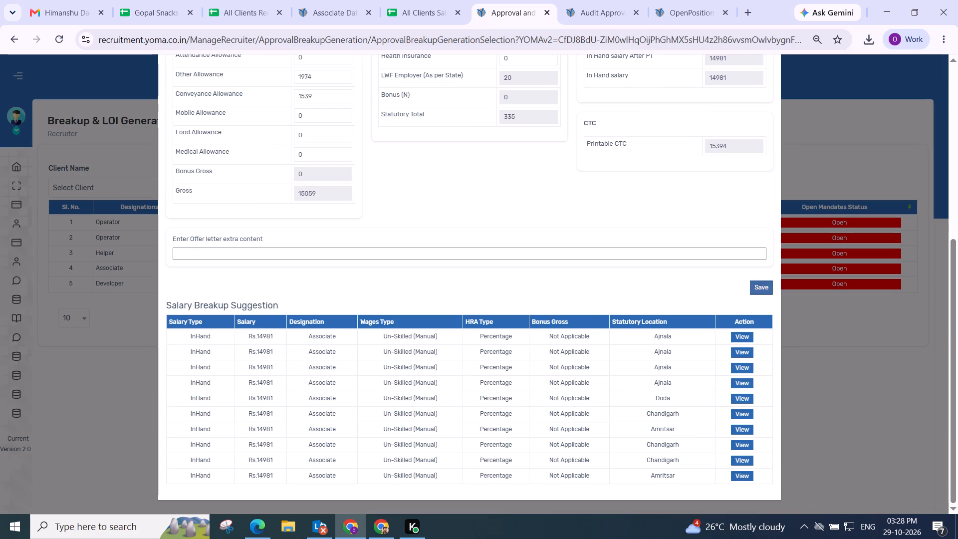
{"action": "left_click", "coordinate": [765, 287]}
{"action": "left_click", "coordinate": [499, 339]}
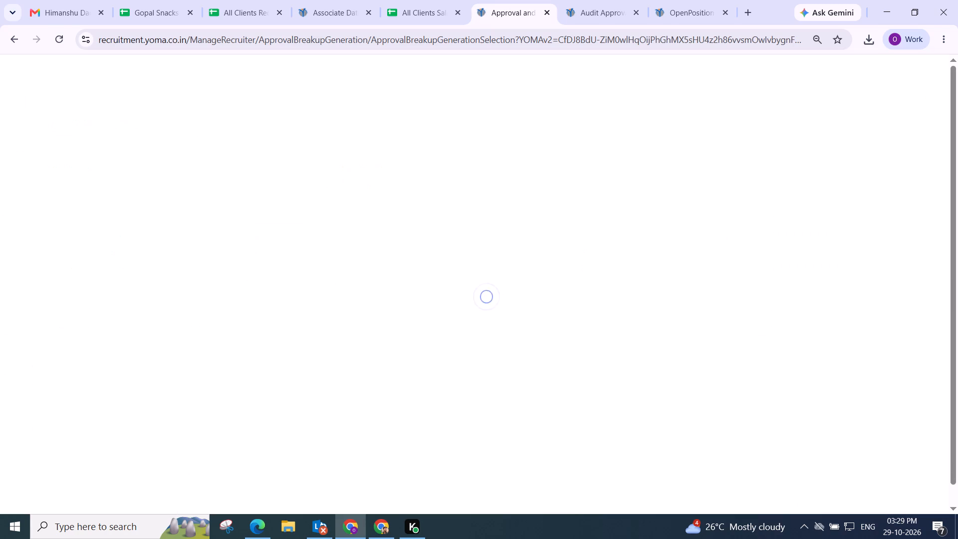
{"action": "scroll", "coordinate": [589, 214], "scroll_direction": "up", "scroll_amount": 2}
Generate the eighth Ludhiana Associate's salary with Un-Skilled (Manual) wages, Percentage HRA, PF NO, Not Applicable bonus gross and Chandigarh as statutory location.
{"action": "left_click", "coordinate": [699, 268]}
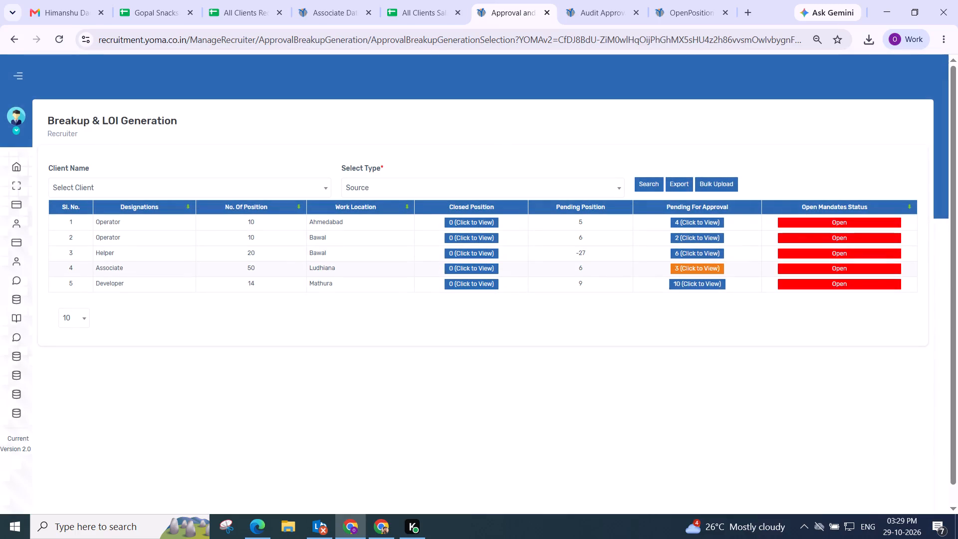
{"action": "left_click", "coordinate": [697, 269]}
{"action": "left_click_drag", "start_coordinate": [347, 191], "coordinate": [810, 205]}
{"action": "left_click", "coordinate": [378, 124]}
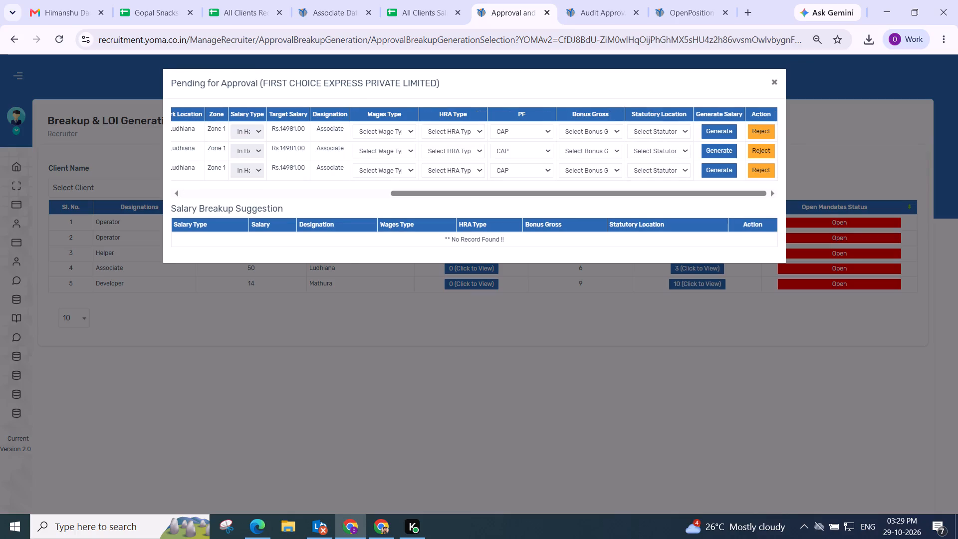
{"action": "left_click", "coordinate": [377, 133]}
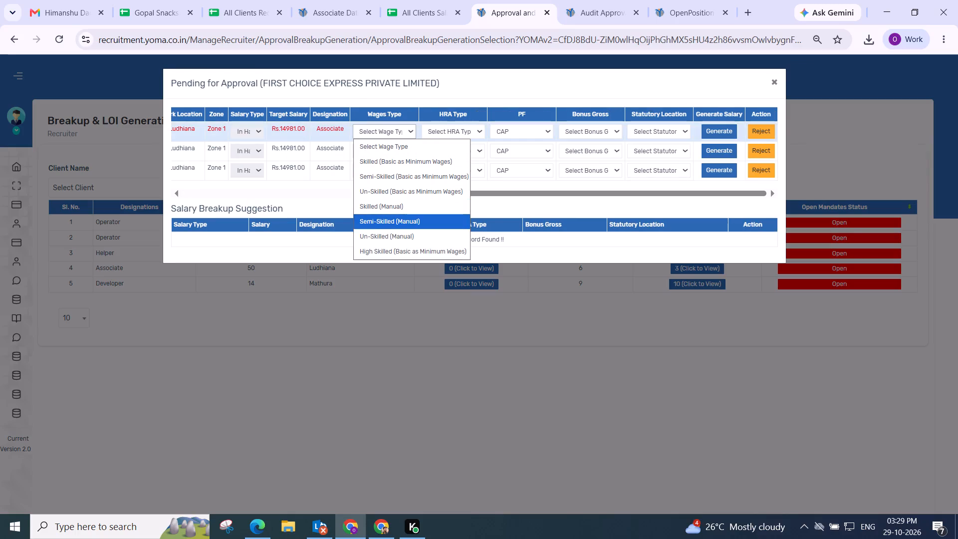
{"action": "left_click", "coordinate": [399, 232]}
{"action": "left_click", "coordinate": [445, 134]}
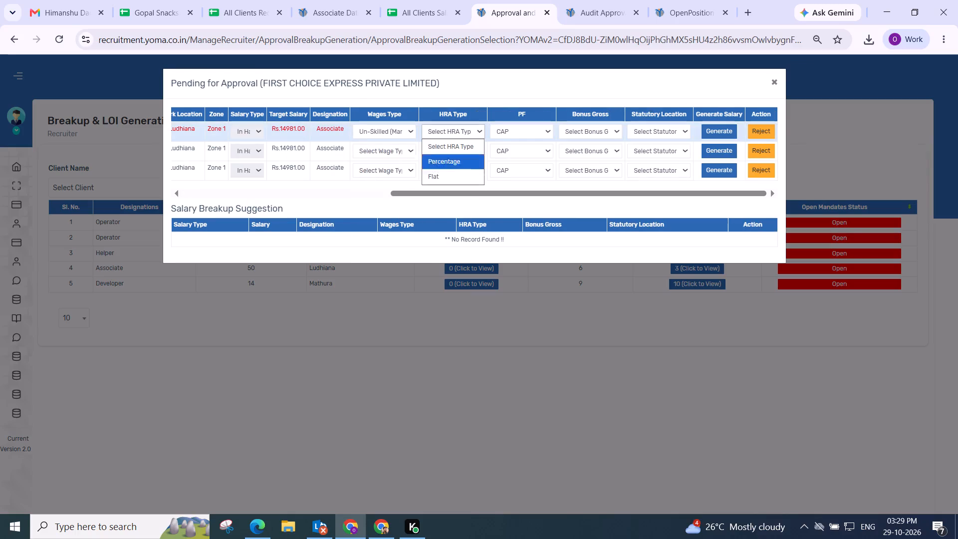
{"action": "left_click", "coordinate": [446, 165]}
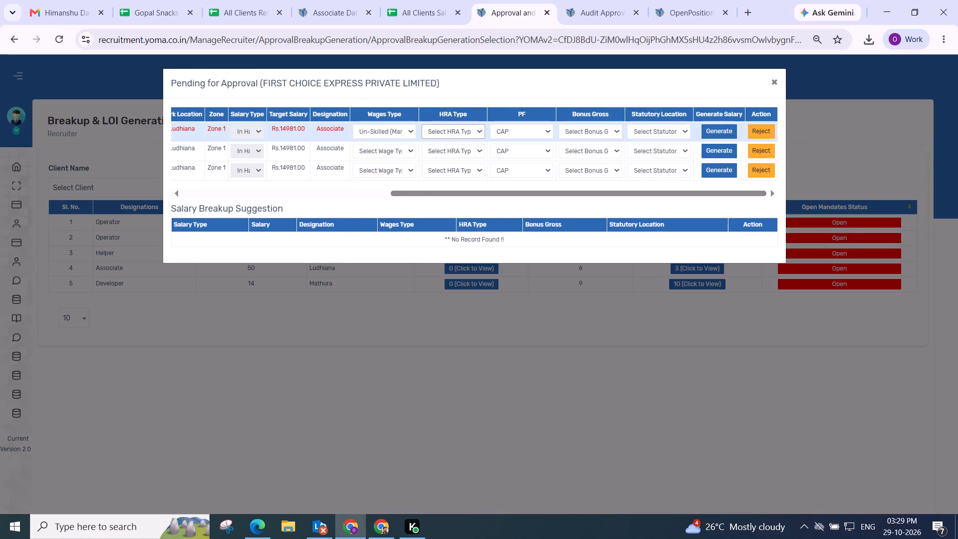
{"action": "left_click", "coordinate": [509, 136]}
{"action": "left_click", "coordinate": [509, 190]}
{"action": "left_click", "coordinate": [583, 134]}
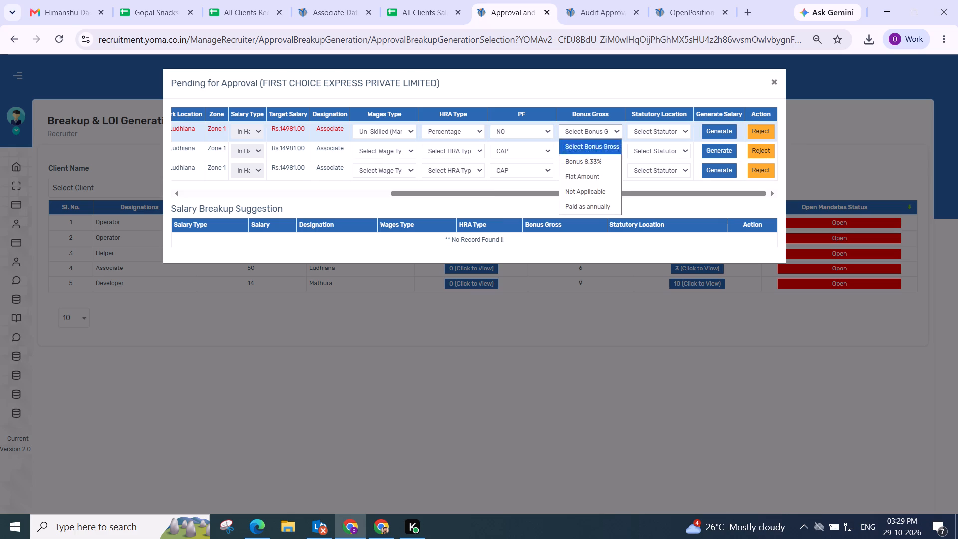
{"action": "left_click", "coordinate": [590, 197]}
{"action": "left_click", "coordinate": [646, 137]}
{"action": "left_click", "coordinate": [654, 199]}
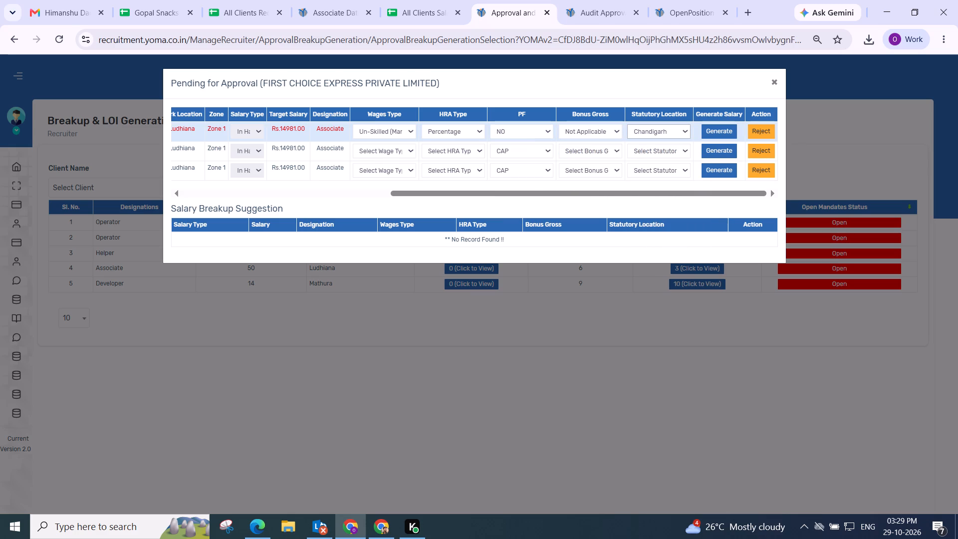
{"action": "left_click", "coordinate": [725, 135]}
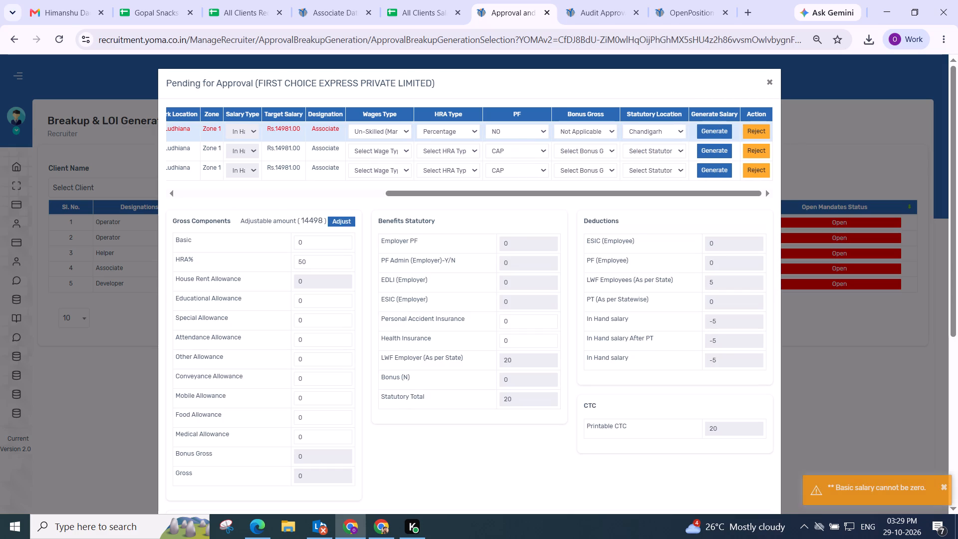
Adjust the eighth Associate's gross components, then save the salary breakup and confirm the save.
{"action": "left_click", "coordinate": [340, 222]}
{"action": "scroll", "coordinate": [340, 222], "scroll_direction": "down", "scroll_amount": 2}
{"action": "left_click", "coordinate": [378, 179]}
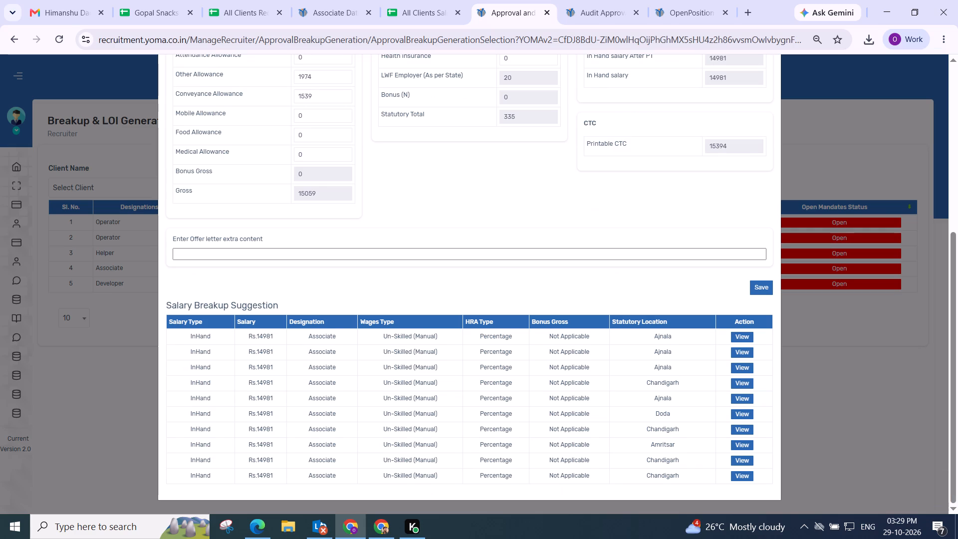
{"action": "left_click", "coordinate": [758, 291]}
{"action": "left_click", "coordinate": [496, 345]}
{"action": "scroll", "coordinate": [490, 334], "scroll_direction": "up", "scroll_amount": 3}
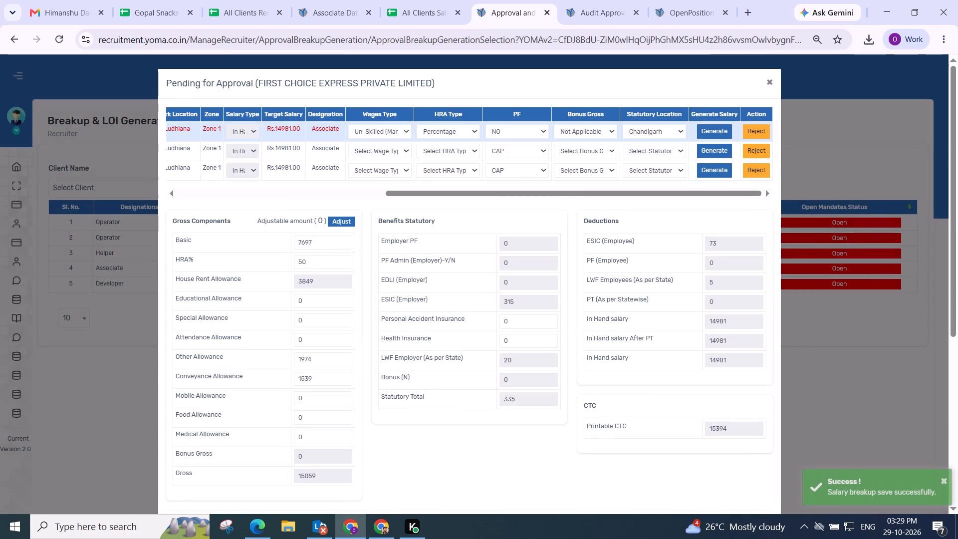
{"action": "scroll", "coordinate": [428, 244], "scroll_direction": "down", "scroll_amount": 2}
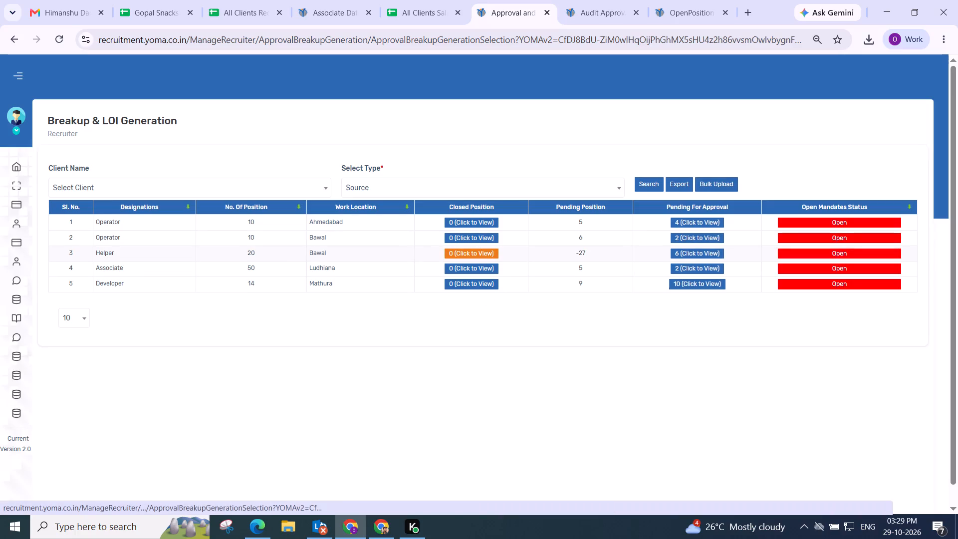
{"action": "scroll", "coordinate": [517, 265], "scroll_direction": "down", "scroll_amount": 4}
{"action": "scroll", "coordinate": [532, 267], "scroll_direction": "up", "scroll_amount": 3}
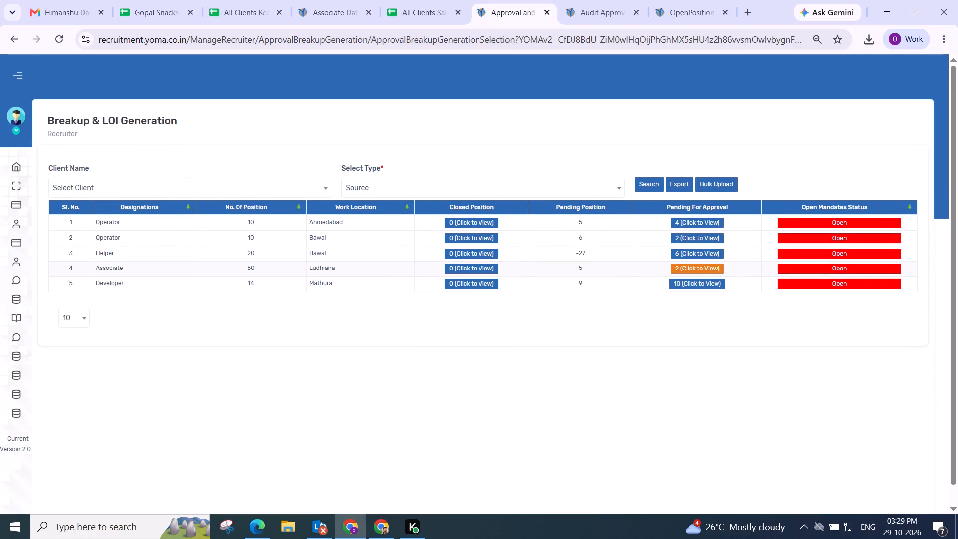
For the ninth Ludhiana Associate, choose Un-Skilled (Manual) wages, PF NO, Flat Amount bonus gross and Chandigarh as statutory location, and try to generate the salary.
{"action": "left_click", "coordinate": [700, 269]}
{"action": "left_click_drag", "start_coordinate": [308, 177], "coordinate": [734, 177]}
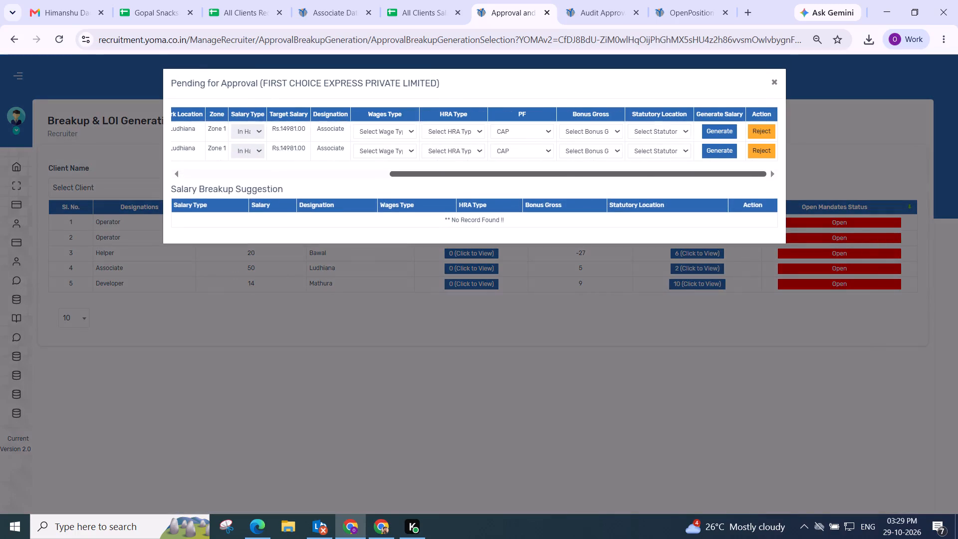
{"action": "left_click_drag", "start_coordinate": [734, 177], "coordinate": [730, 174]}
{"action": "left_click", "coordinate": [383, 139]}
{"action": "left_click", "coordinate": [378, 131]}
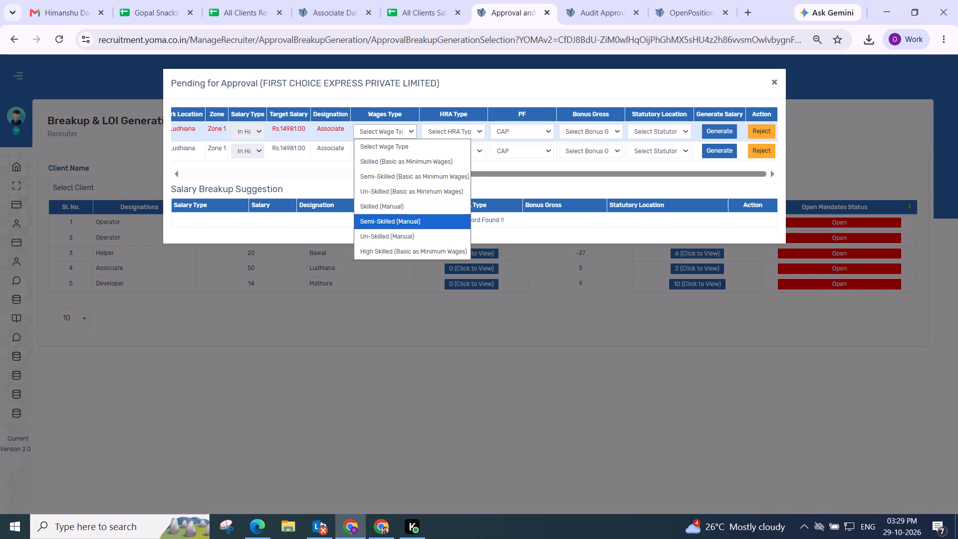
{"action": "left_click", "coordinate": [402, 241]}
{"action": "left_click", "coordinate": [454, 131]}
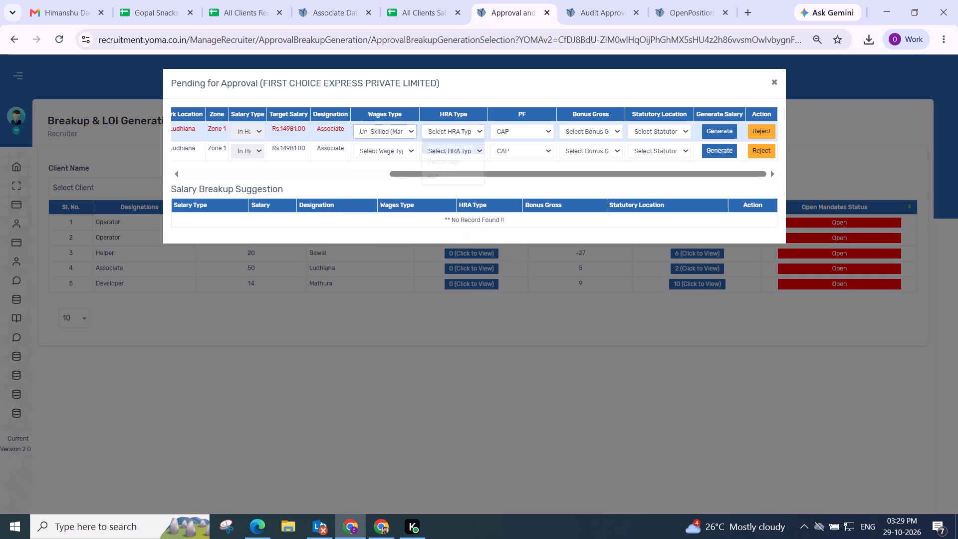
{"action": "left_click", "coordinate": [448, 171]}
{"action": "left_click", "coordinate": [452, 132]}
{"action": "left_click_drag", "start_coordinate": [454, 158], "coordinate": [454, 152]}
{"action": "left_click", "coordinate": [507, 131]}
{"action": "left_click", "coordinate": [514, 184]}
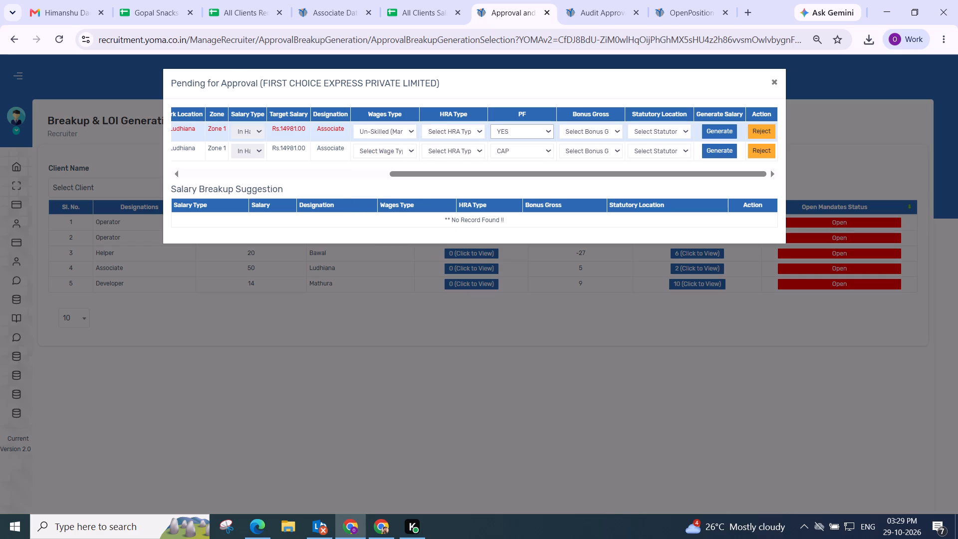
{"action": "left_click", "coordinate": [520, 136]}
{"action": "left_click_drag", "start_coordinate": [519, 192], "coordinate": [521, 185]}
{"action": "left_click", "coordinate": [582, 135]}
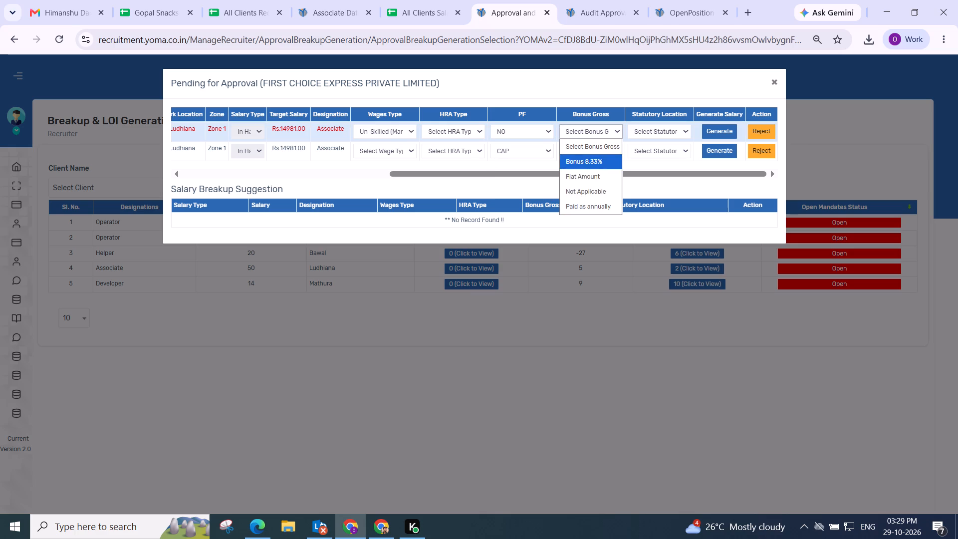
{"action": "left_click_drag", "start_coordinate": [587, 187], "coordinate": [590, 182]}
{"action": "left_click", "coordinate": [651, 129]}
{"action": "left_click_drag", "start_coordinate": [657, 191], "coordinate": [657, 186]}
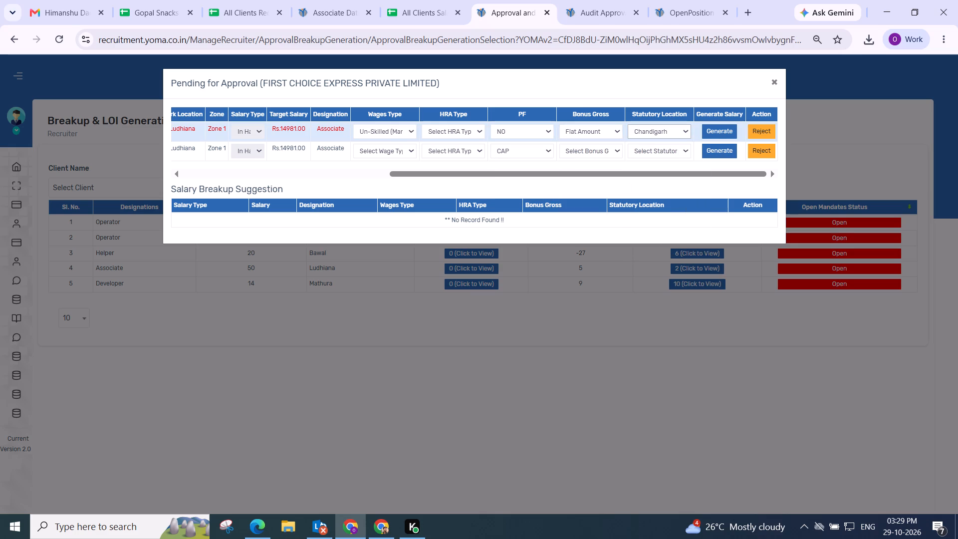
{"action": "left_click", "coordinate": [708, 134]}
{"action": "left_click", "coordinate": [713, 133]}
Set the ninth Associate's HRA type to Percentage and generate the salary.
{"action": "left_click", "coordinate": [454, 134]}
{"action": "left_click", "coordinate": [454, 164]}
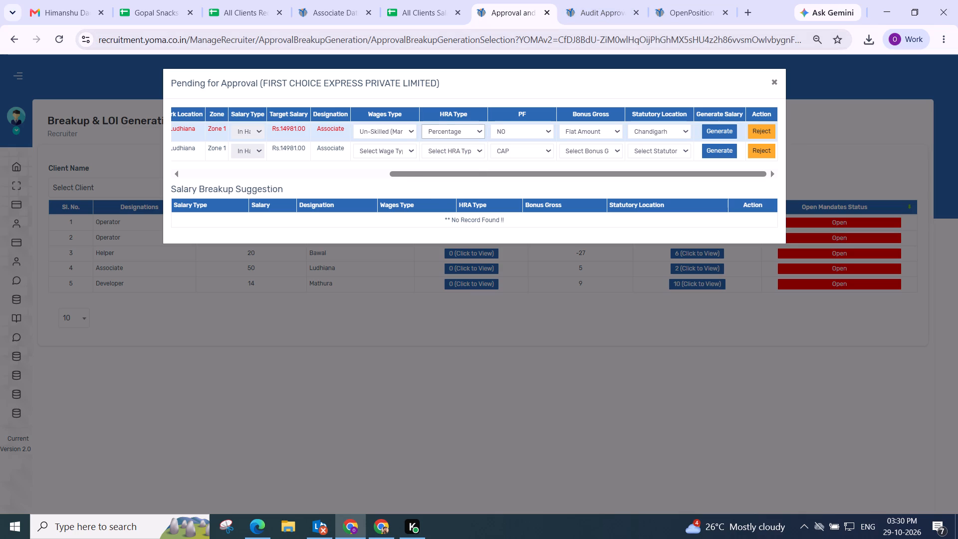
{"action": "left_click", "coordinate": [714, 131]}
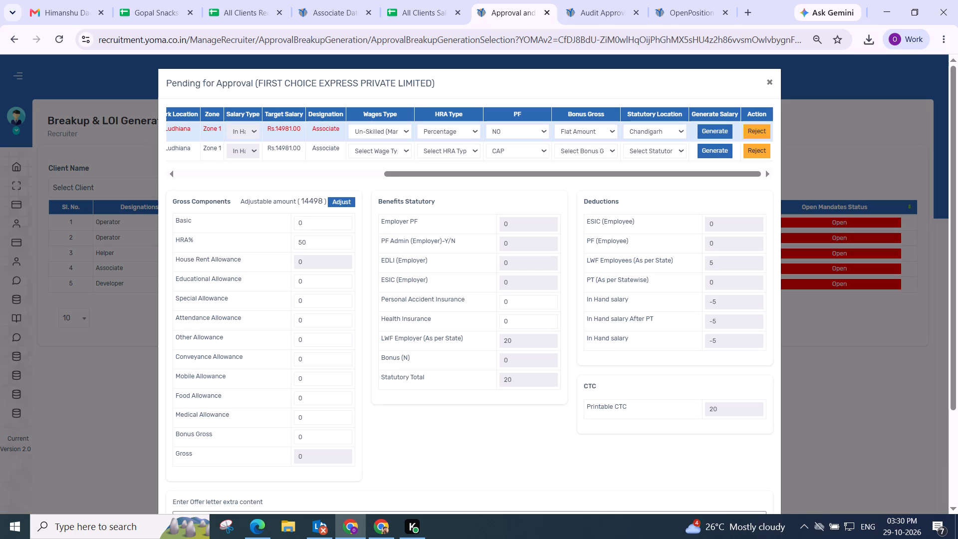
Adjust the ninth Associate's gross components, then save the salary breakup and confirm the save.
{"action": "left_click", "coordinate": [354, 200]}
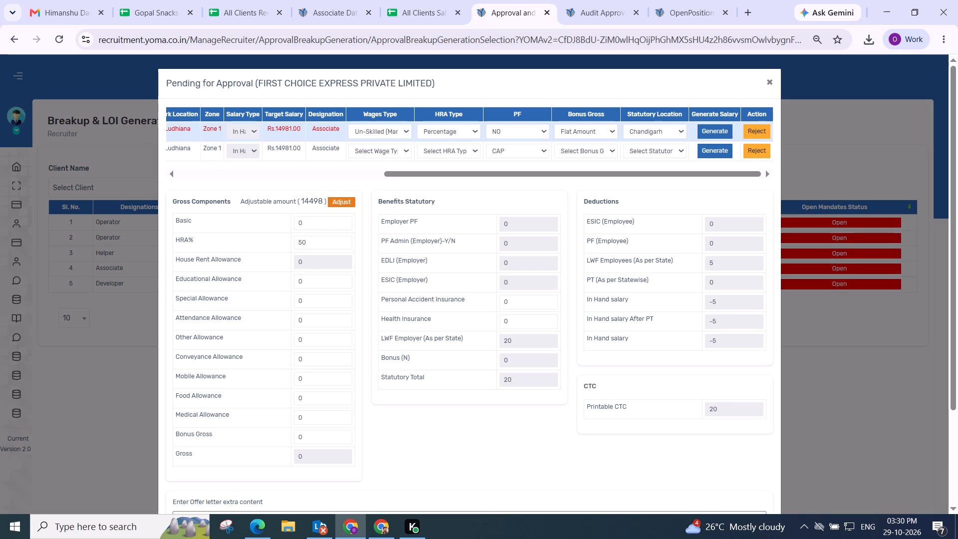
{"action": "scroll", "coordinate": [352, 200], "scroll_direction": "down", "scroll_amount": 2}
{"action": "left_click", "coordinate": [450, 315]}
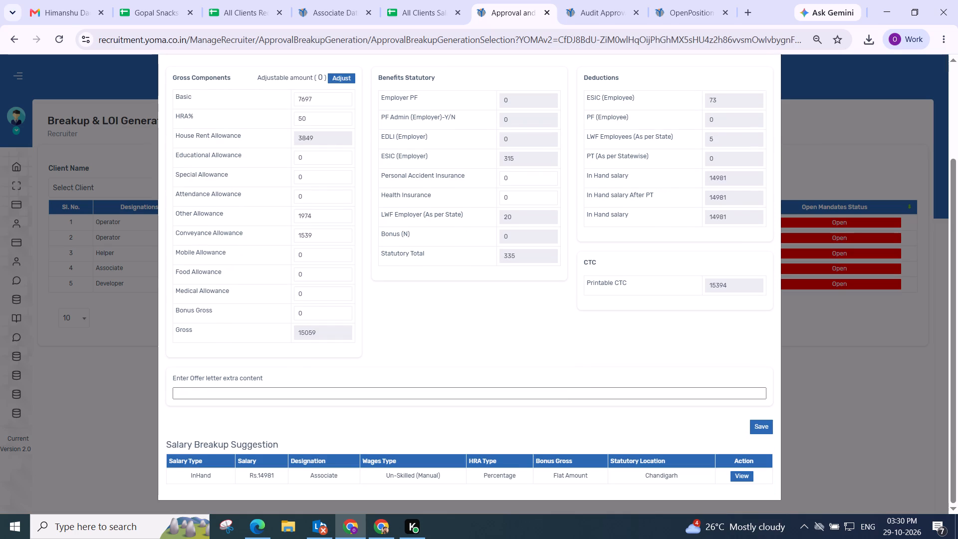
{"action": "left_click", "coordinate": [756, 422]}
{"action": "left_click", "coordinate": [494, 345]}
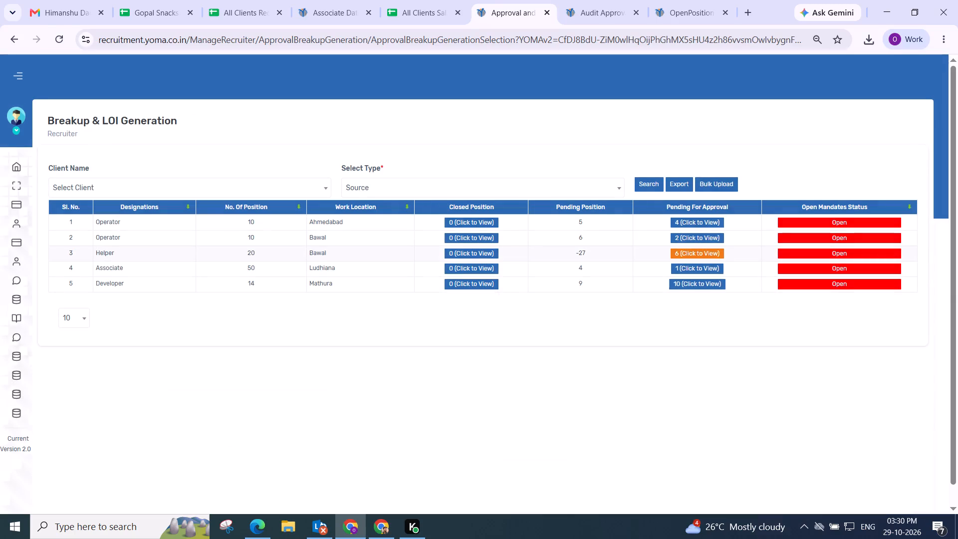
Generate the last Ludhiana Associate's salary with Un-Skilled (Manual) wages, Percentage HRA, PF NO, Not Applicable bonus gross and Amritsar as statutory location.
{"action": "left_click", "coordinate": [692, 269]}
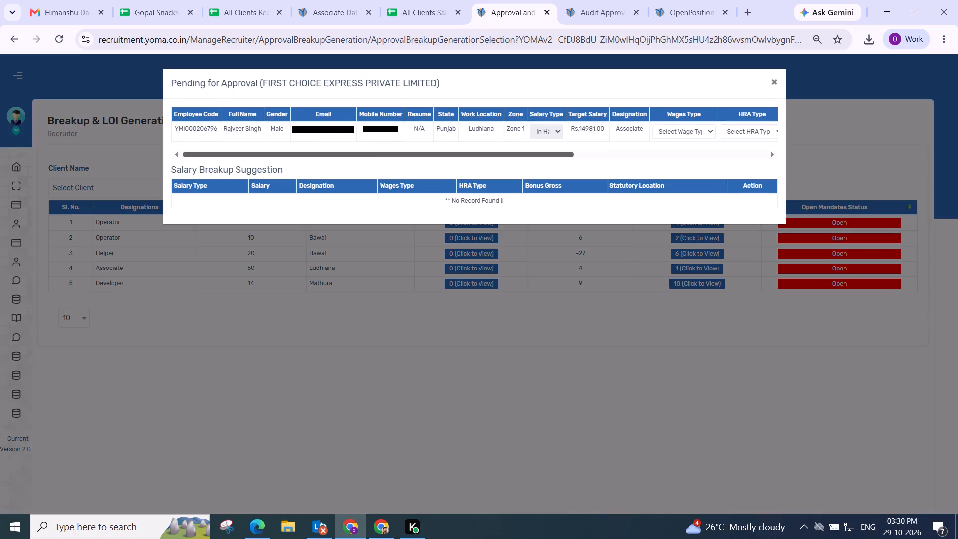
{"action": "left_click_drag", "start_coordinate": [324, 157], "coordinate": [686, 176]}
{"action": "left_click", "coordinate": [368, 127]}
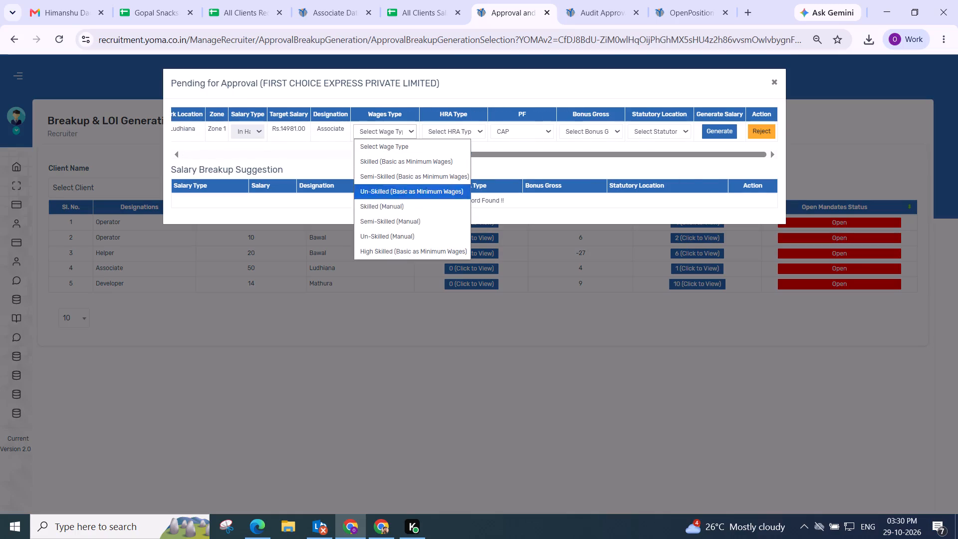
{"action": "left_click", "coordinate": [398, 223]}
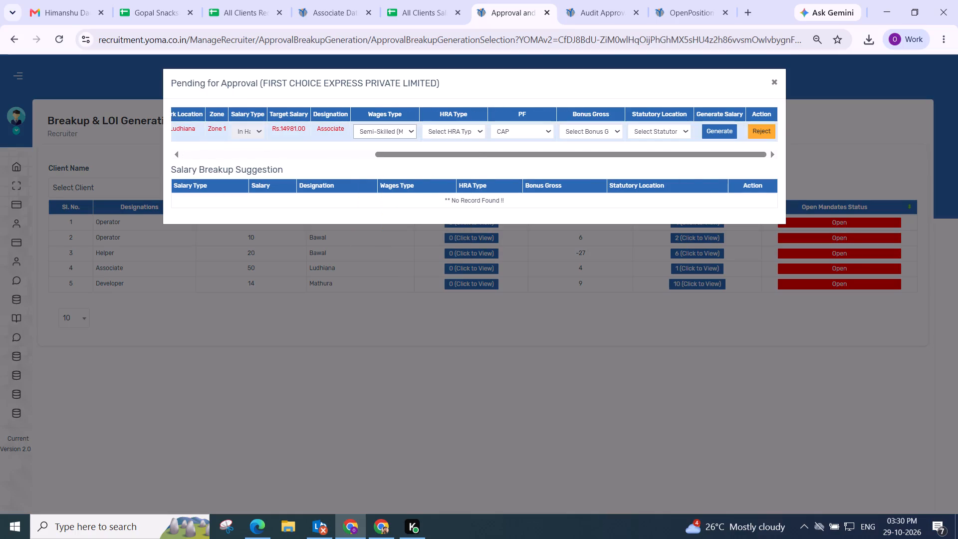
{"action": "left_click", "coordinate": [384, 121]}
{"action": "left_click", "coordinate": [383, 129]}
{"action": "left_click", "coordinate": [390, 231]}
{"action": "left_click_drag", "start_coordinate": [440, 123], "coordinate": [442, 132]}
{"action": "left_click", "coordinate": [451, 129]}
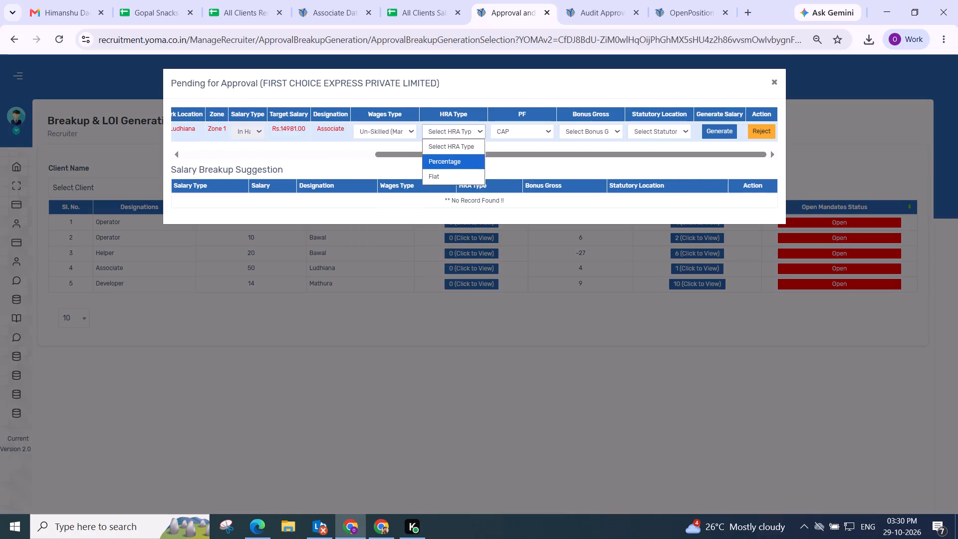
{"action": "left_click", "coordinate": [452, 164]}
{"action": "left_click", "coordinate": [511, 132]}
{"action": "left_click", "coordinate": [522, 187]}
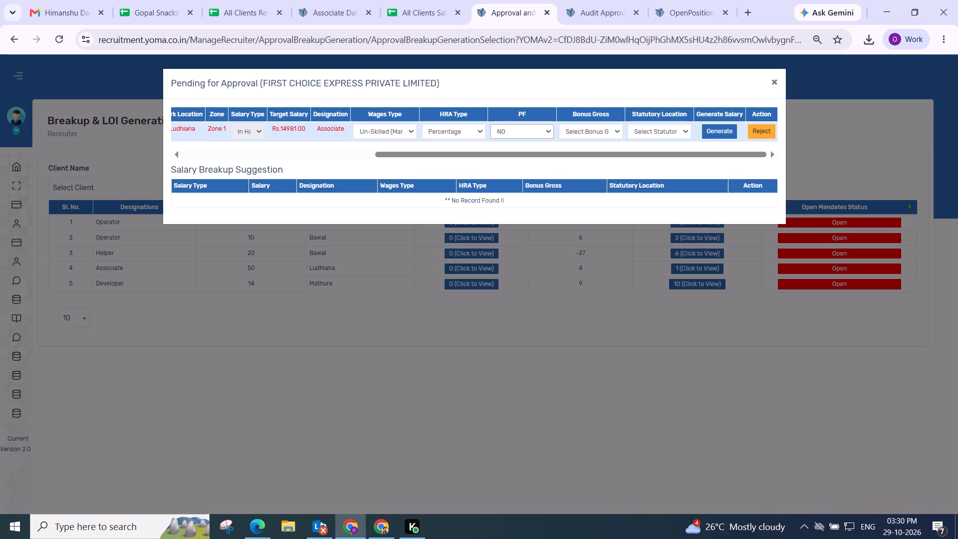
{"action": "left_click", "coordinate": [595, 134]}
{"action": "left_click", "coordinate": [588, 187]}
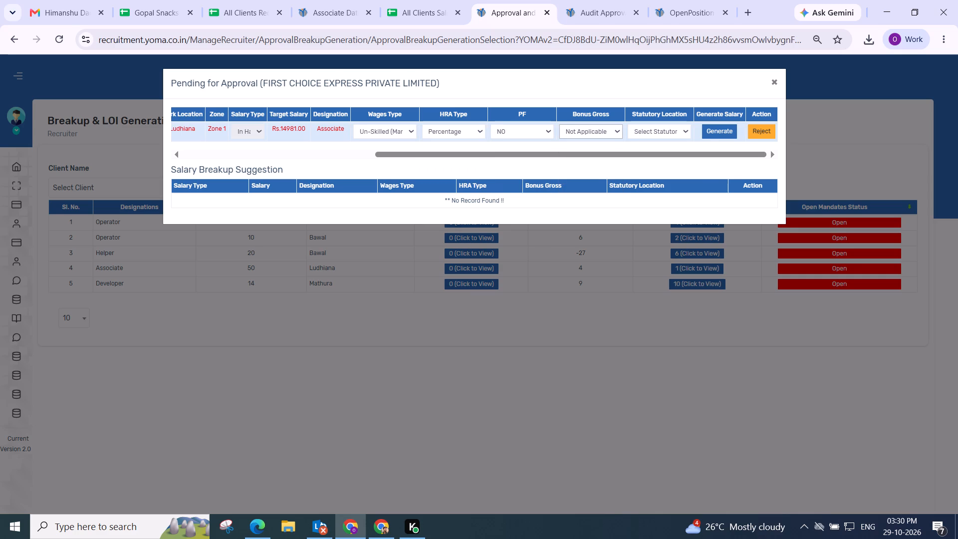
{"action": "left_click", "coordinate": [653, 137]}
{"action": "left_click", "coordinate": [652, 179]}
{"action": "left_click", "coordinate": [710, 134]}
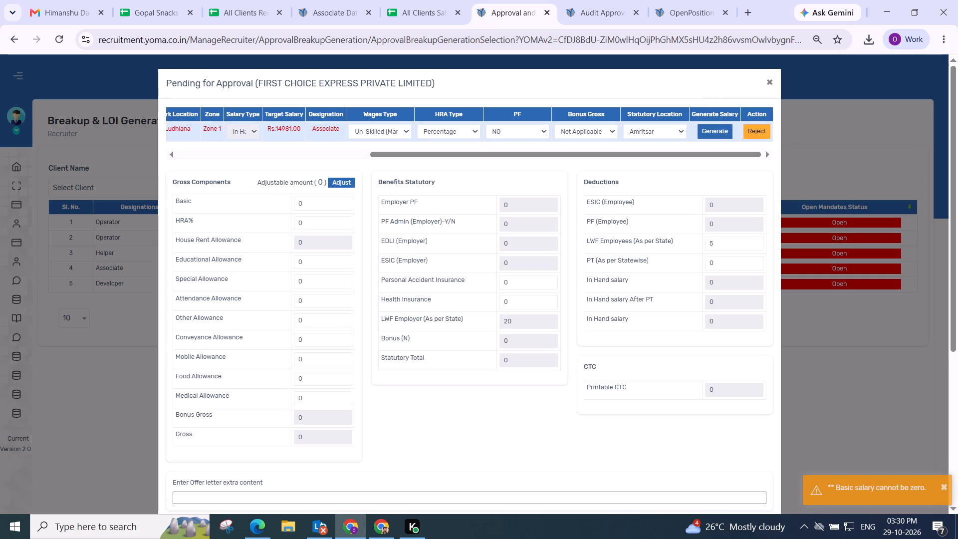
Adjust the last Associate's gross components, then save the salary breakup and confirm the save.
{"action": "left_click", "coordinate": [346, 181]}
{"action": "scroll", "coordinate": [351, 182], "scroll_direction": "down", "scroll_amount": 2}
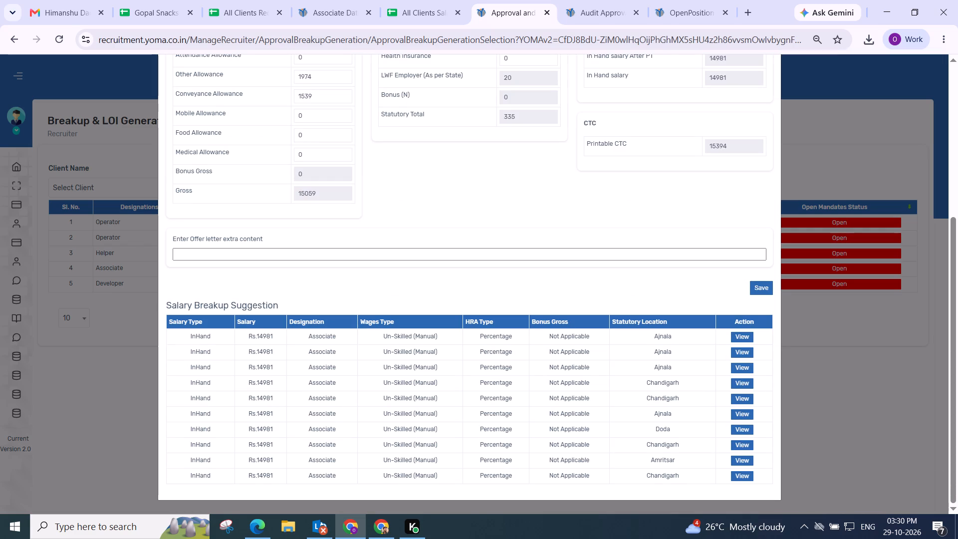
{"action": "left_click", "coordinate": [380, 169]}
{"action": "scroll", "coordinate": [380, 180], "scroll_direction": "up", "scroll_amount": 2}
{"action": "scroll", "coordinate": [376, 183], "scroll_direction": "down", "scroll_amount": 3}
{"action": "left_click", "coordinate": [508, 217]}
{"action": "left_click", "coordinate": [769, 283]}
{"action": "left_click_drag", "start_coordinate": [520, 346], "coordinate": [517, 329]}
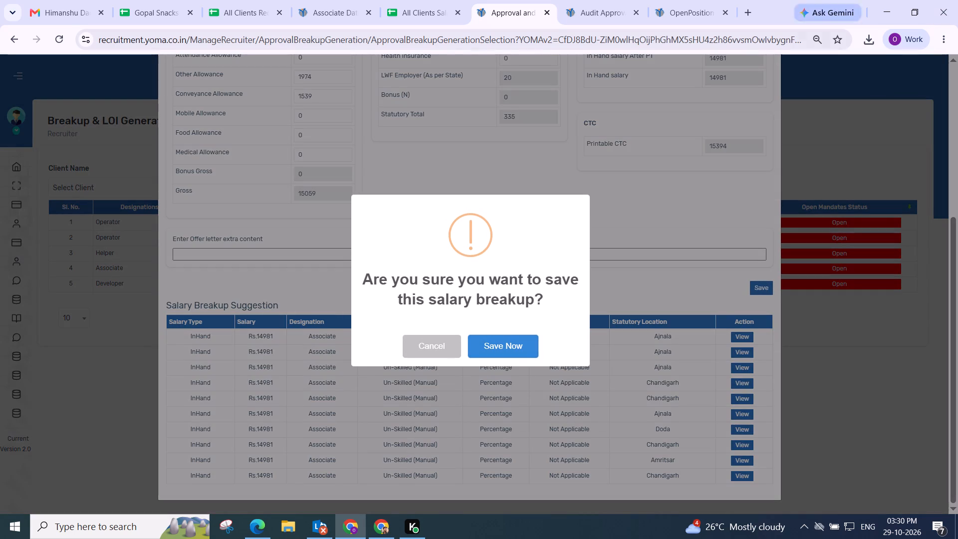
{"action": "left_click", "coordinate": [502, 346]}
{"action": "scroll", "coordinate": [490, 292], "scroll_direction": "up", "scroll_amount": 2}
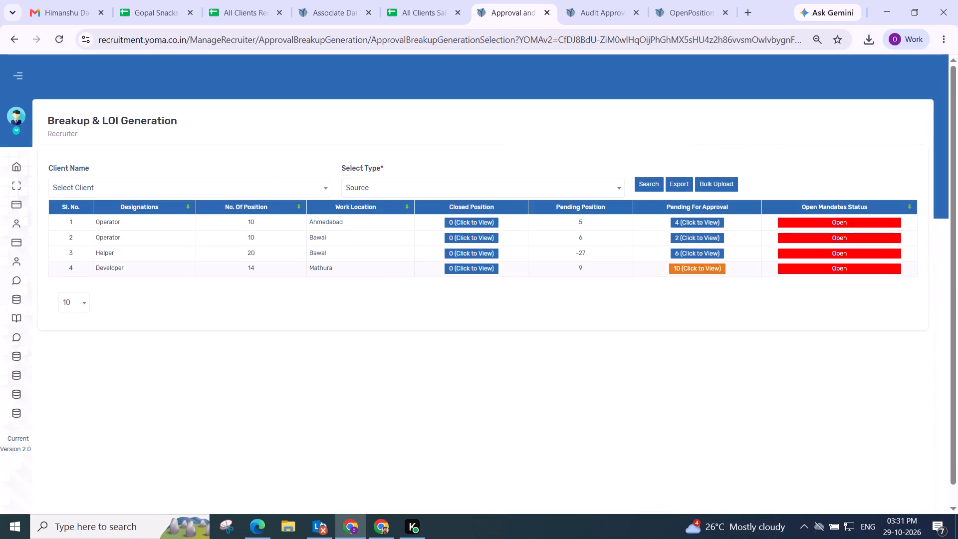
Open the pending approvals for the Helper position in Bawal and bring the salary settings into view.
{"action": "left_click", "coordinate": [692, 251]}
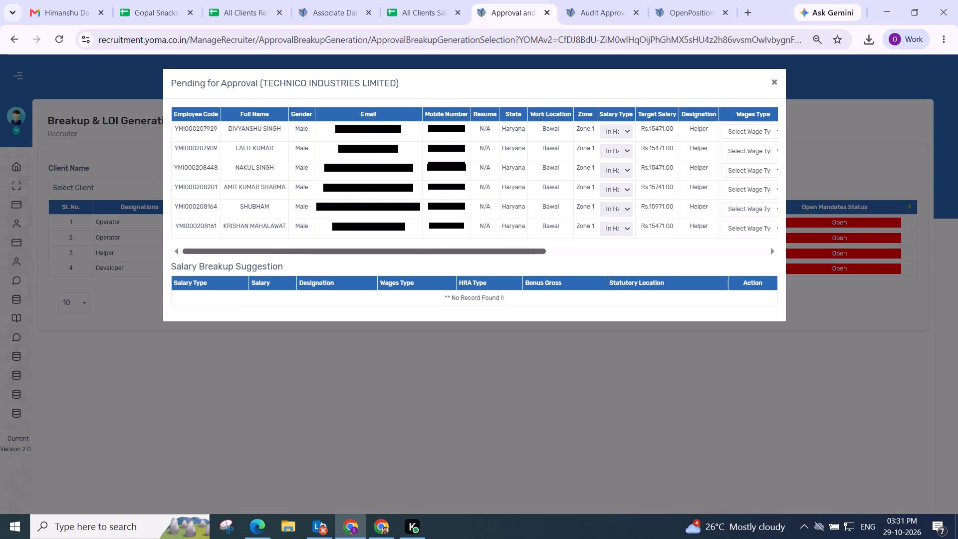
{"action": "left_click_drag", "start_coordinate": [333, 252], "coordinate": [666, 246]}
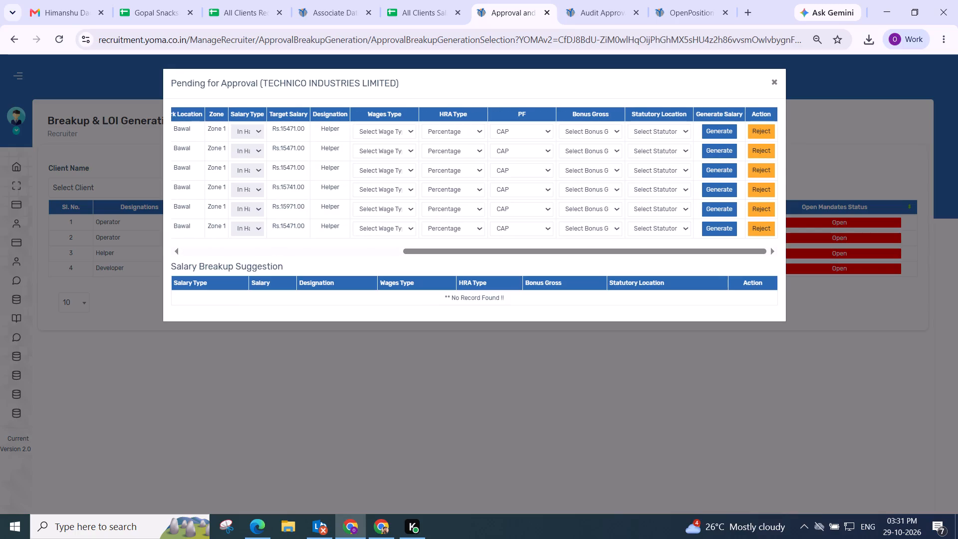
Copy the client name TECHNICO INDUSTRIES LIMITED from the approval window and search for it in the All Clients Salary Breakup sheet.
{"action": "left_click_drag", "start_coordinate": [264, 81], "coordinate": [335, 71]}
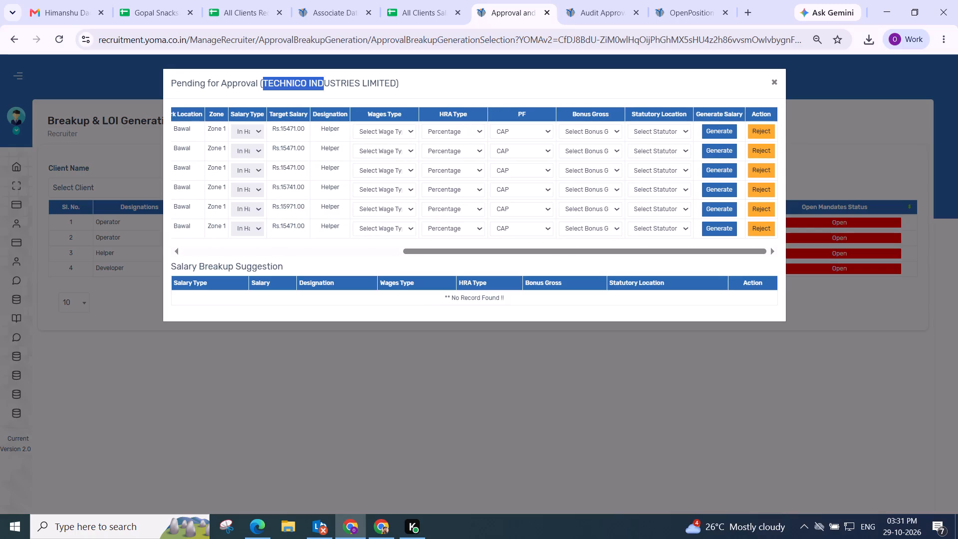
{"action": "left_click_drag", "start_coordinate": [335, 71], "coordinate": [385, 64]}
{"action": "key", "text": "ctrl+c"}
{"action": "left_click", "coordinate": [400, 1]}
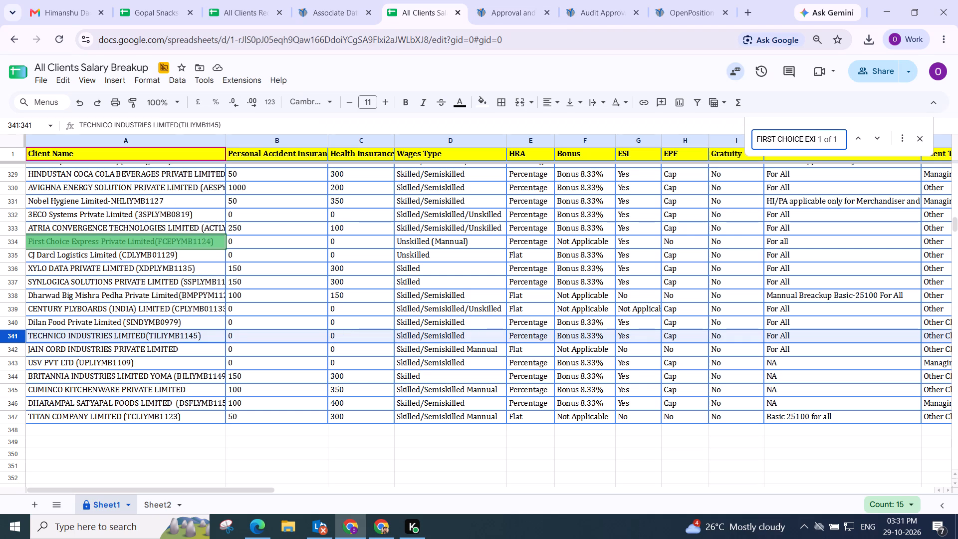
{"action": "key", "text": "ctrl+f"}
{"action": "key", "text": "ctrl+v"}
{"action": "key", "text": "Return"}
{"action": "key", "text": "Return"}
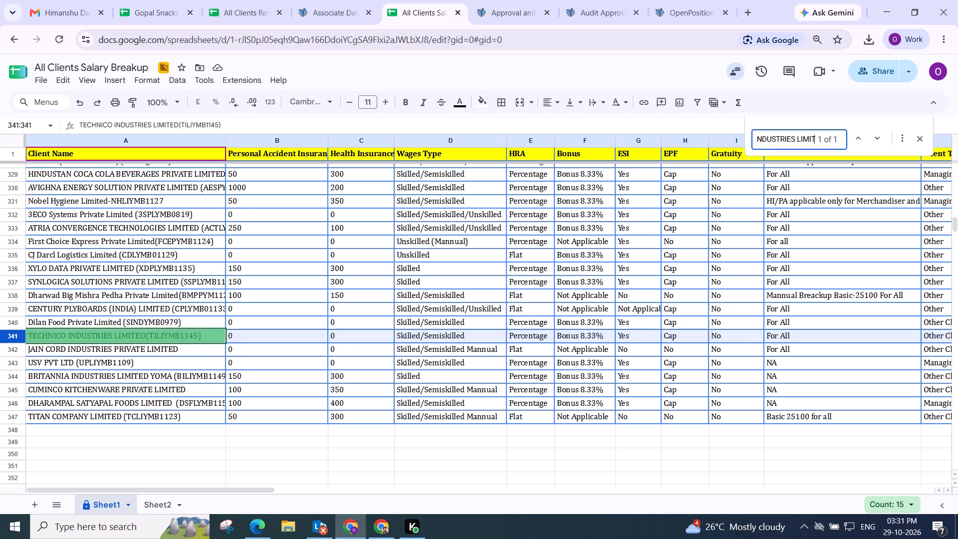
Generate the first Bawal Helper's salary with Semi-Skilled (Basic as Minimum Wages), Bonus 8.33% and Fatehabad as statutory location, and adjust its gross components.
{"action": "left_click", "coordinate": [502, 8]}
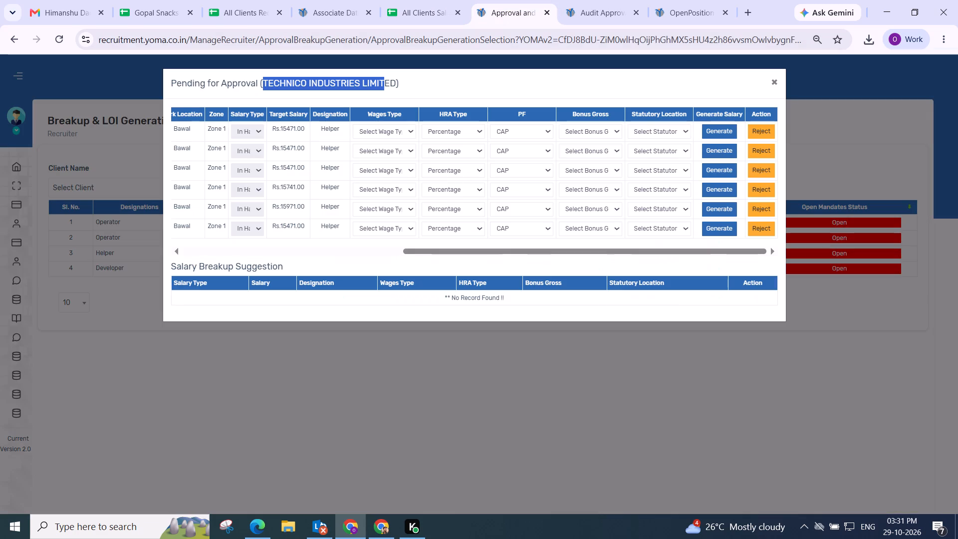
{"action": "left_click_drag", "start_coordinate": [440, 249], "coordinate": [619, 223]}
{"action": "left_click", "coordinate": [367, 131]}
{"action": "left_click", "coordinate": [381, 172]}
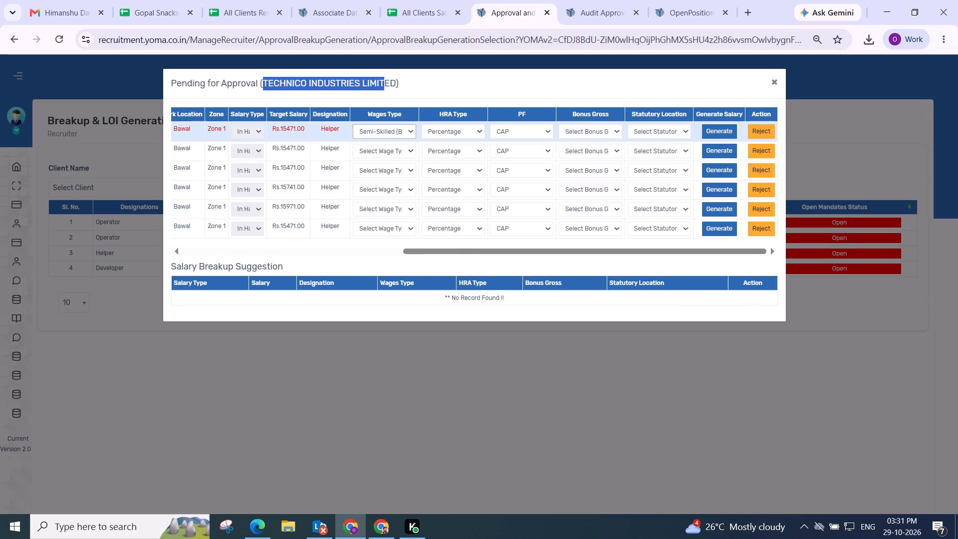
{"action": "left_click", "coordinate": [405, 11]}
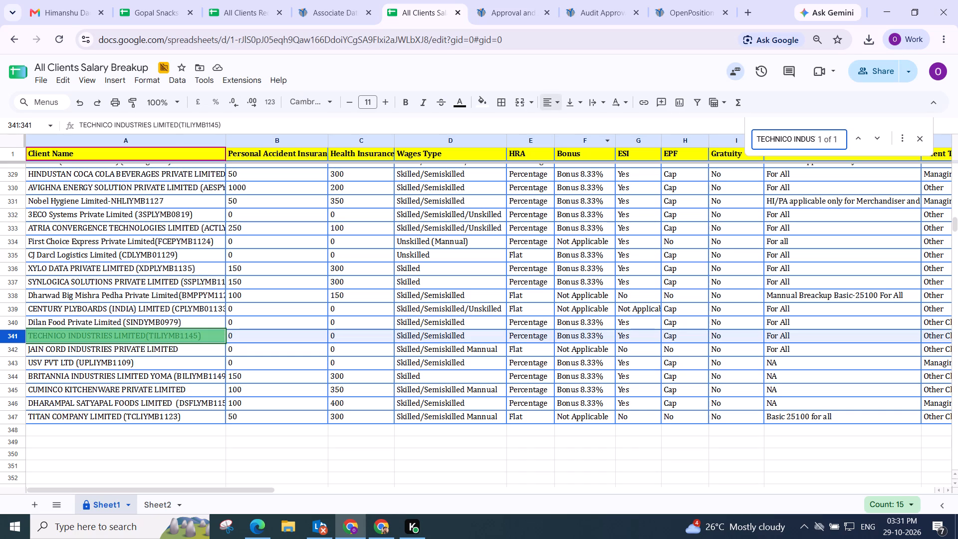
{"action": "left_click", "coordinate": [496, 13]}
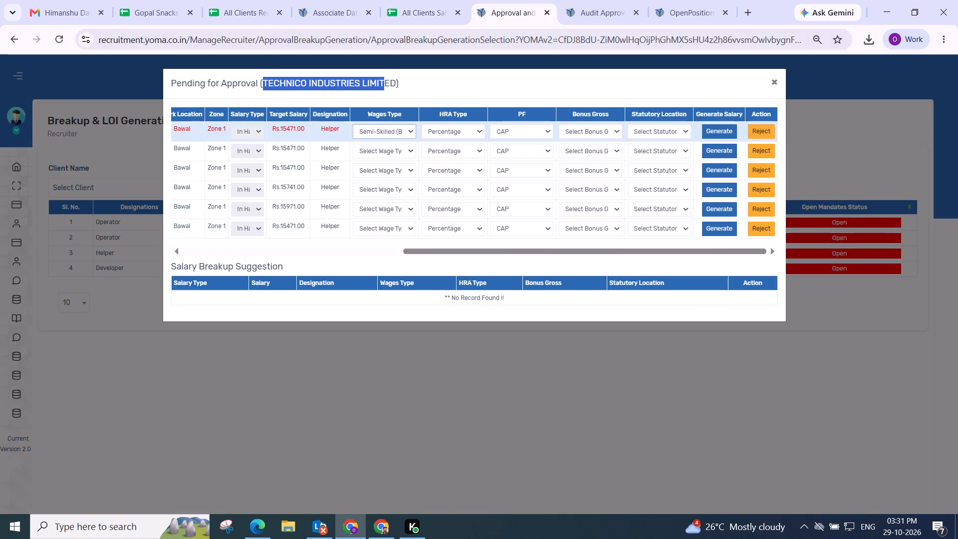
{"action": "left_click", "coordinate": [578, 129]}
{"action": "left_click", "coordinate": [583, 158]}
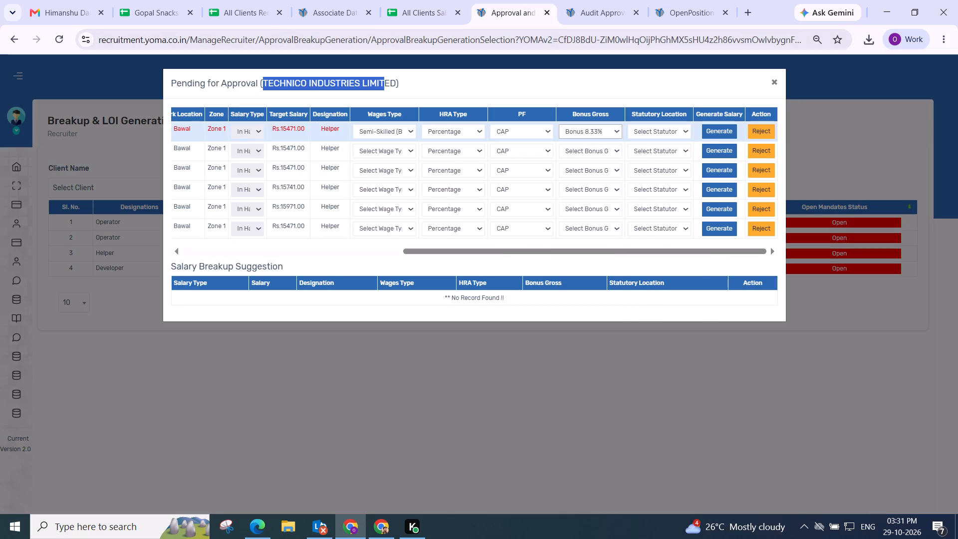
{"action": "left_click", "coordinate": [645, 127]}
{"action": "left_click", "coordinate": [652, 173]}
{"action": "left_click", "coordinate": [706, 129]}
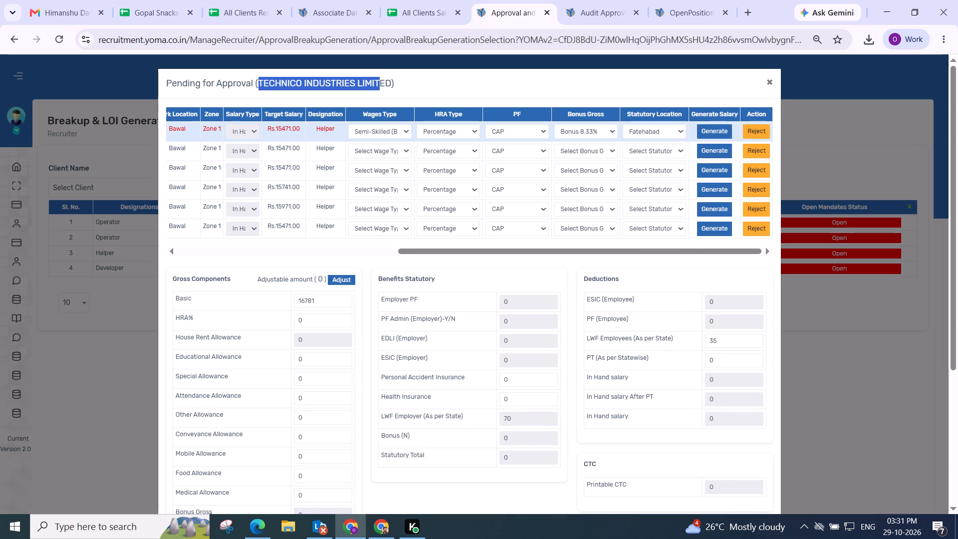
{"action": "left_click", "coordinate": [335, 281]}
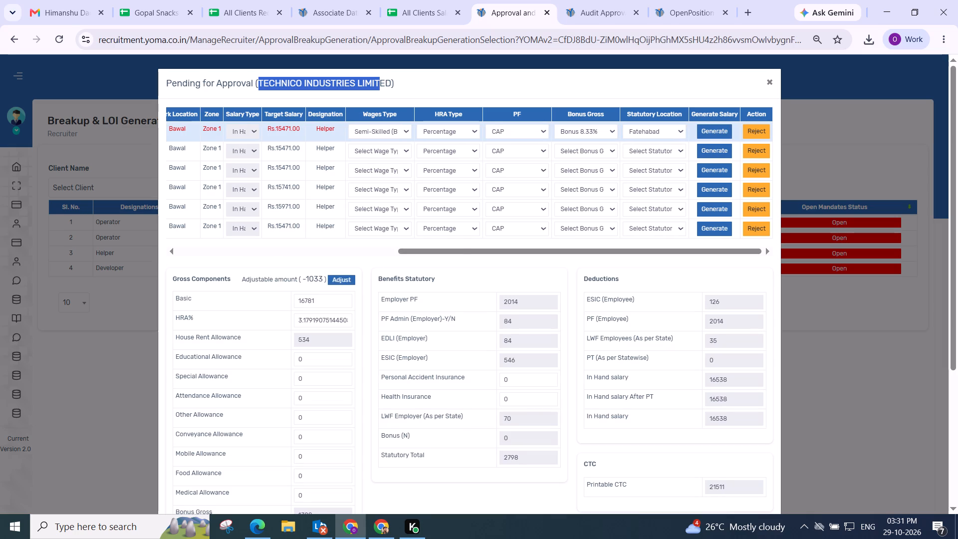
Change the first Helper's wages type to Un-Skilled (Basic as Minimum Wages) and generate the salary again.
{"action": "left_click", "coordinate": [395, 129]}
{"action": "left_click", "coordinate": [394, 195]}
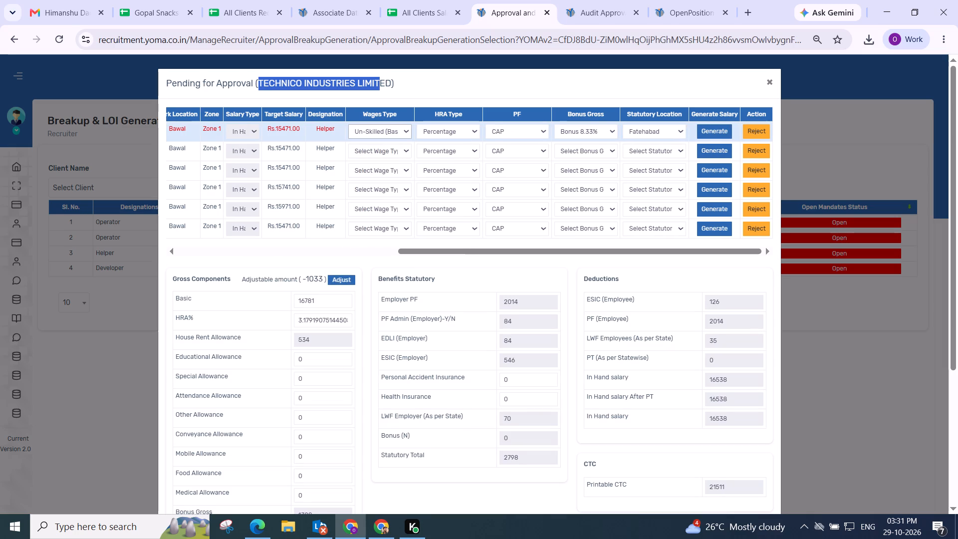
{"action": "left_click", "coordinate": [709, 125]}
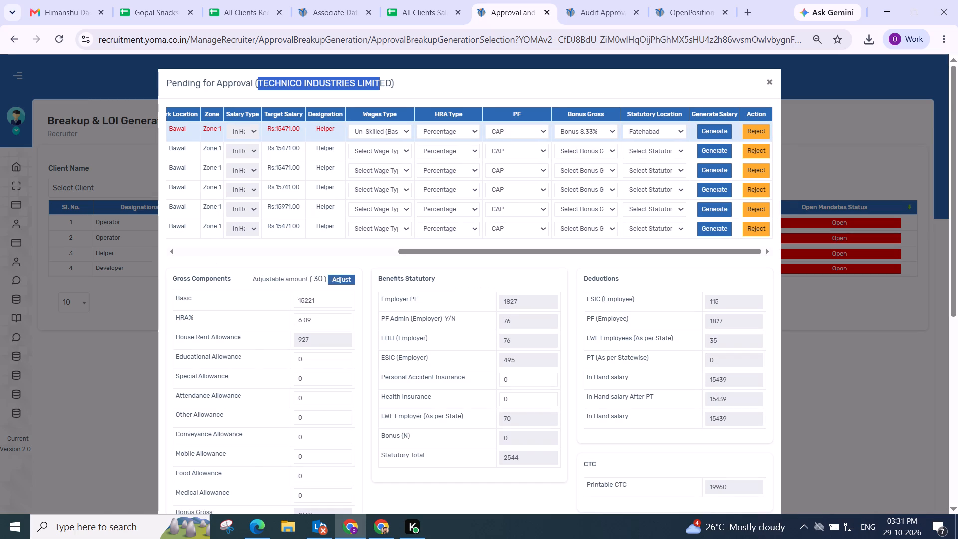
Adjust the first Helper's gross components, then save the salary breakup and confirm the save.
{"action": "left_click", "coordinate": [347, 279]}
{"action": "scroll", "coordinate": [360, 272], "scroll_direction": "down", "scroll_amount": 2}
{"action": "left_click", "coordinate": [441, 187]}
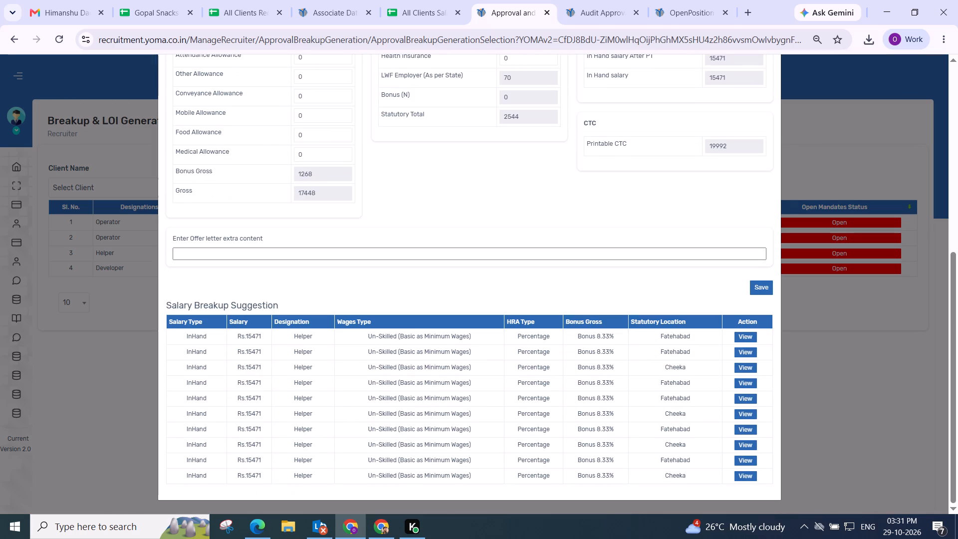
{"action": "left_click", "coordinate": [757, 281]}
{"action": "left_click", "coordinate": [507, 347]}
{"action": "scroll", "coordinate": [493, 330], "scroll_direction": "up", "scroll_amount": 3}
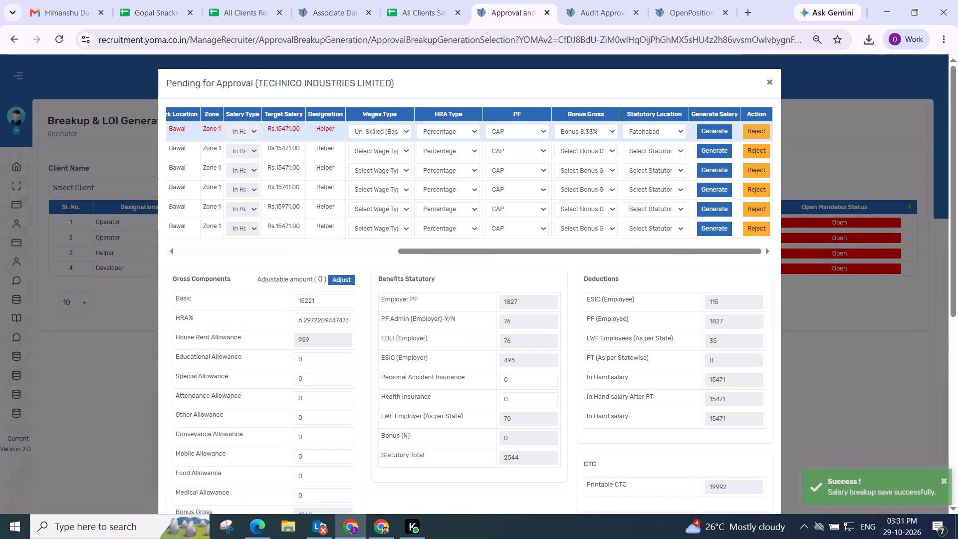
{"action": "scroll", "coordinate": [477, 306], "scroll_direction": "down", "scroll_amount": 4}
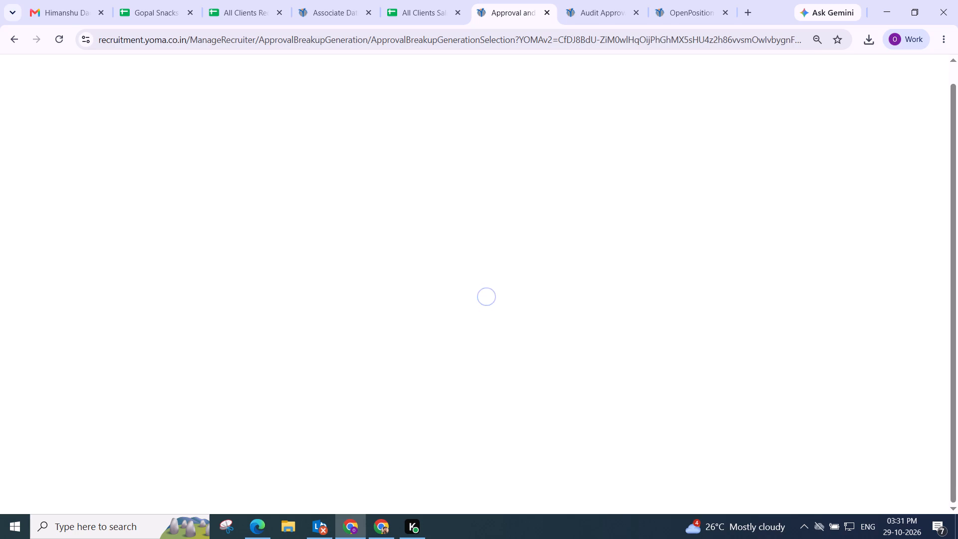
{"action": "scroll", "coordinate": [478, 305], "scroll_direction": "up", "scroll_amount": 4}
{"action": "scroll", "coordinate": [529, 330], "scroll_direction": "up", "scroll_amount": 3}
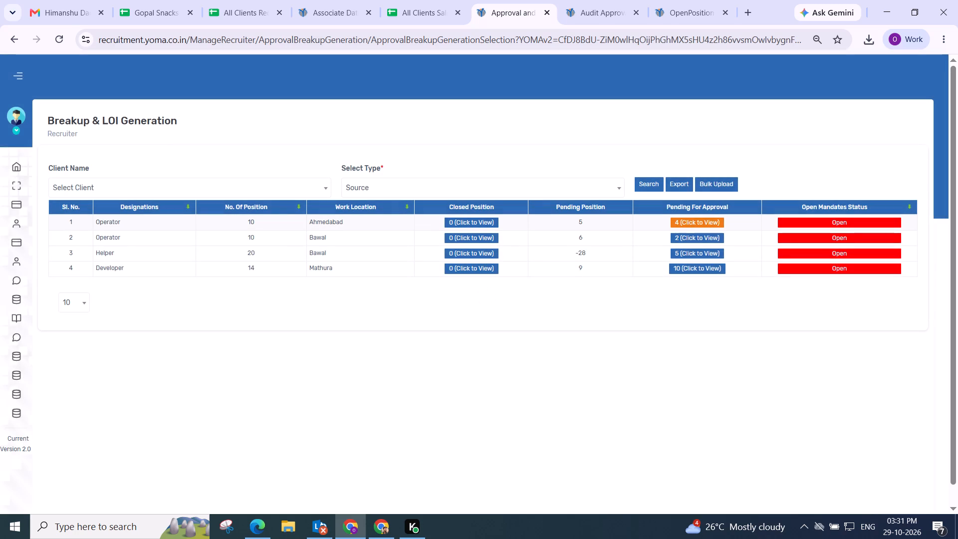
Reopen the pending approvals for the Helper position in Bawal and bring the salary settings into view.
{"action": "left_click", "coordinate": [704, 250]}
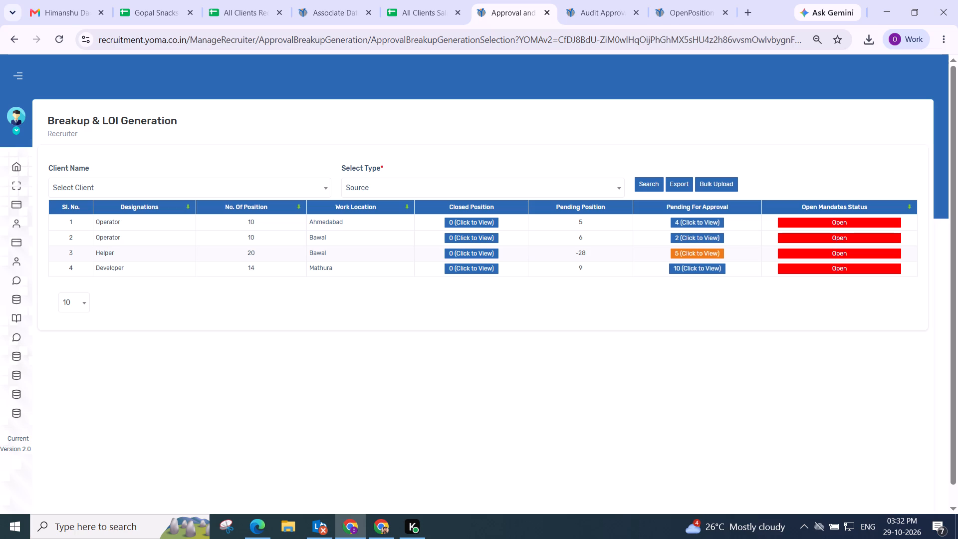
{"action": "left_click", "coordinate": [690, 254]}
{"action": "left_click", "coordinate": [688, 251]}
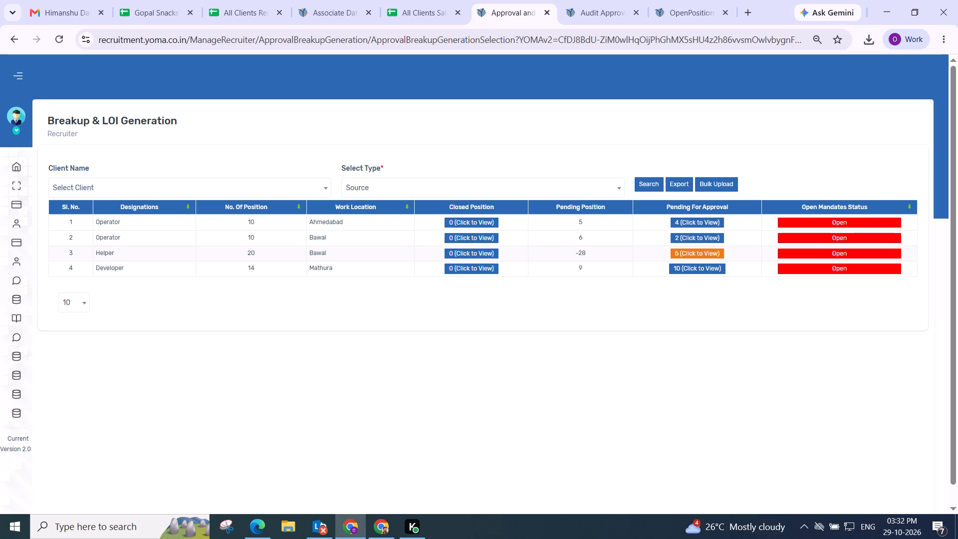
{"action": "double_click", "coordinate": [688, 251]}
{"action": "left_click_drag", "start_coordinate": [402, 230], "coordinate": [798, 224]}
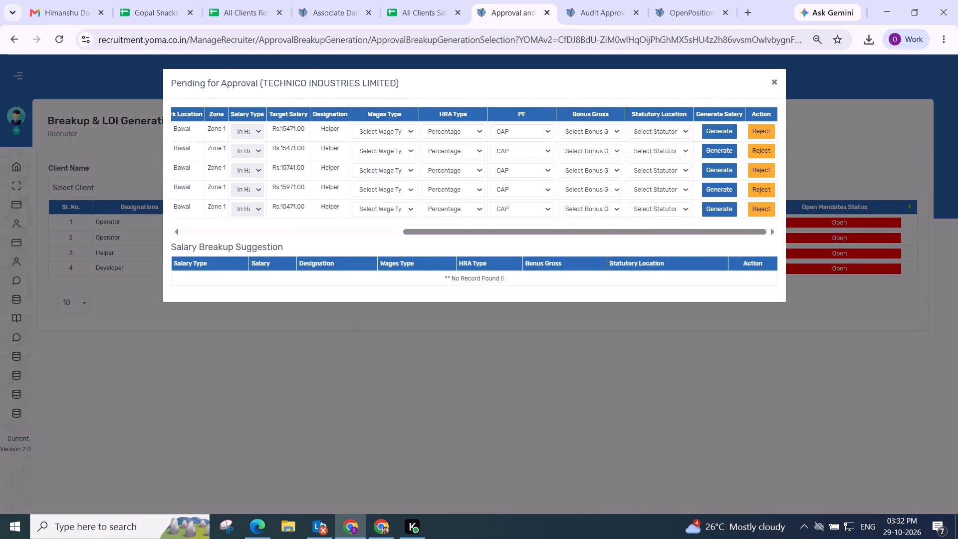
Generate the first remaining Helper's salary with Un-Skilled (Basic as Minimum Wages), Bonus 8.33% and Fatehabad as statutory location.
{"action": "left_click", "coordinate": [392, 129]}
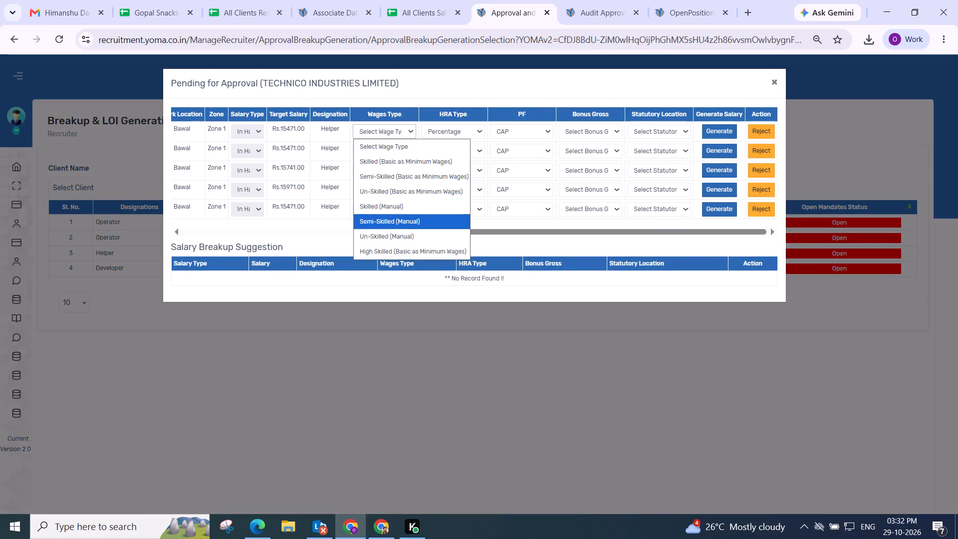
{"action": "left_click", "coordinate": [376, 172]}
{"action": "left_click", "coordinate": [386, 135]}
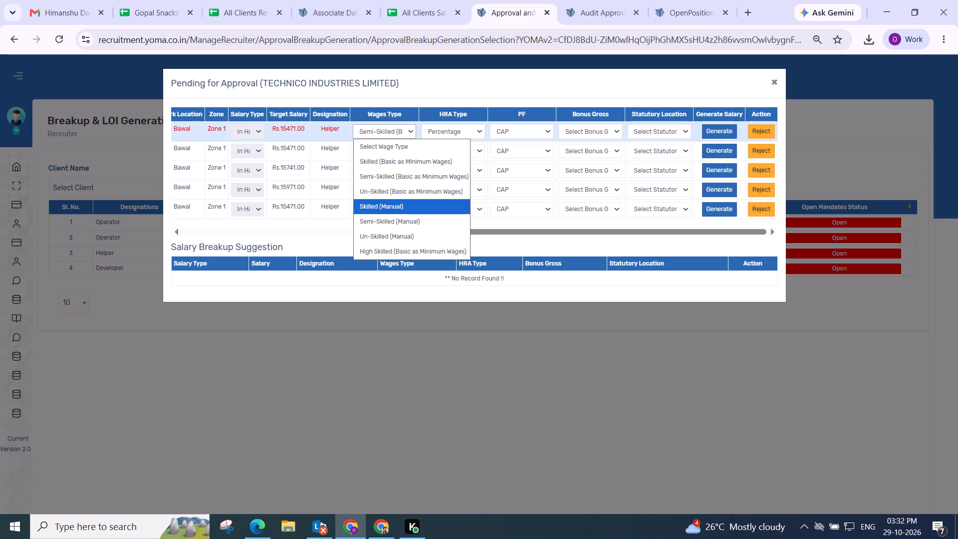
{"action": "left_click", "coordinate": [401, 190]}
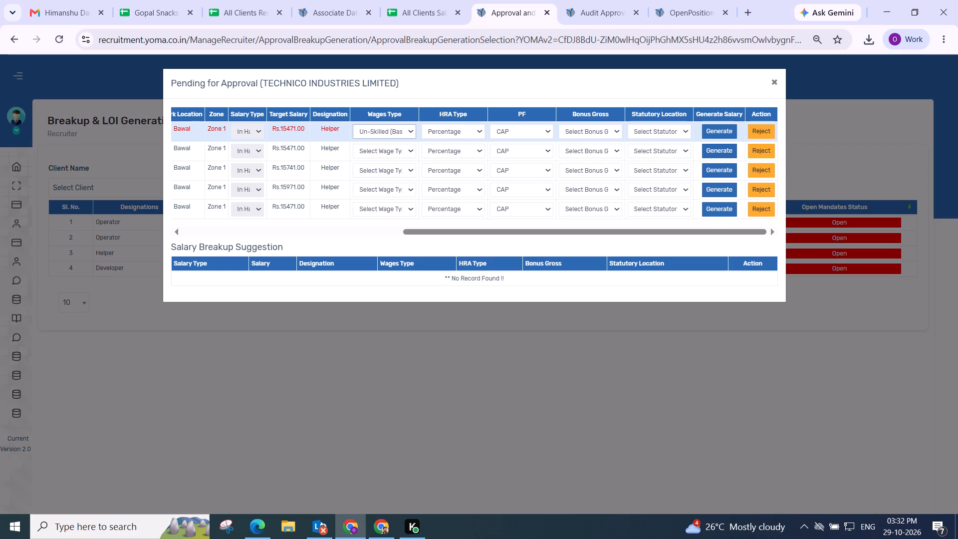
{"action": "left_click", "coordinate": [584, 127]}
{"action": "left_click", "coordinate": [584, 154]}
{"action": "left_click", "coordinate": [591, 131]}
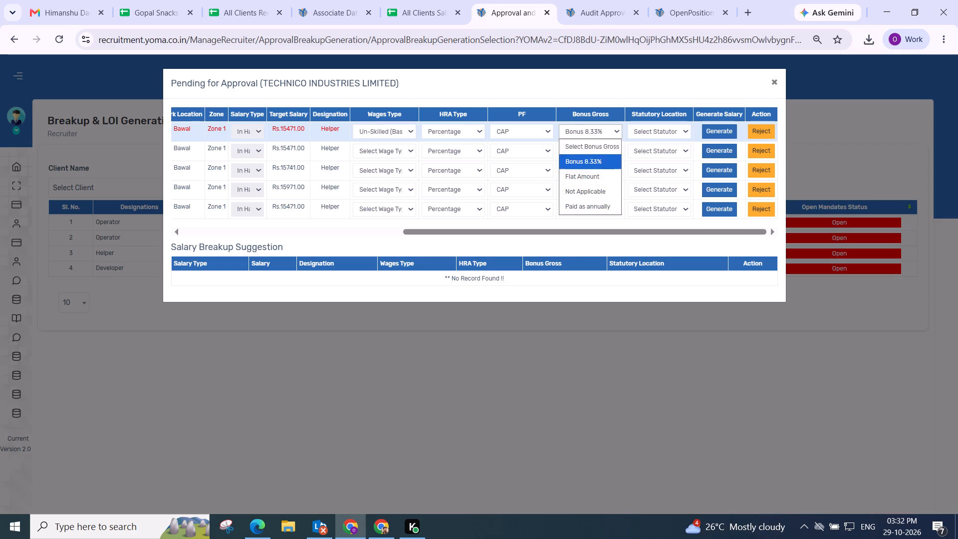
{"action": "left_click", "coordinate": [588, 160]}
{"action": "left_click", "coordinate": [646, 133]}
{"action": "left_click", "coordinate": [642, 170]}
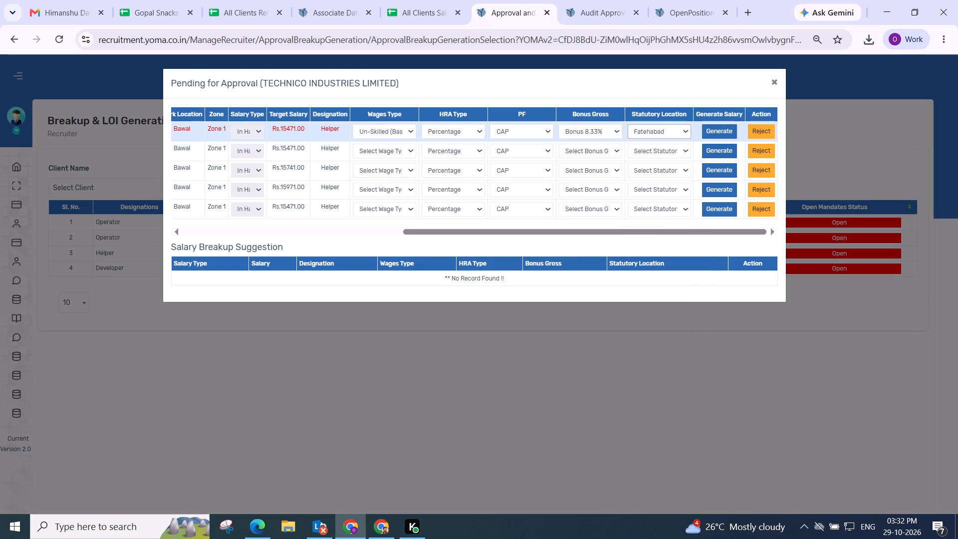
{"action": "left_click", "coordinate": [707, 128]}
Adjust this Helper's gross components, then save the salary breakup and confirm the save.
{"action": "left_click", "coordinate": [347, 263]}
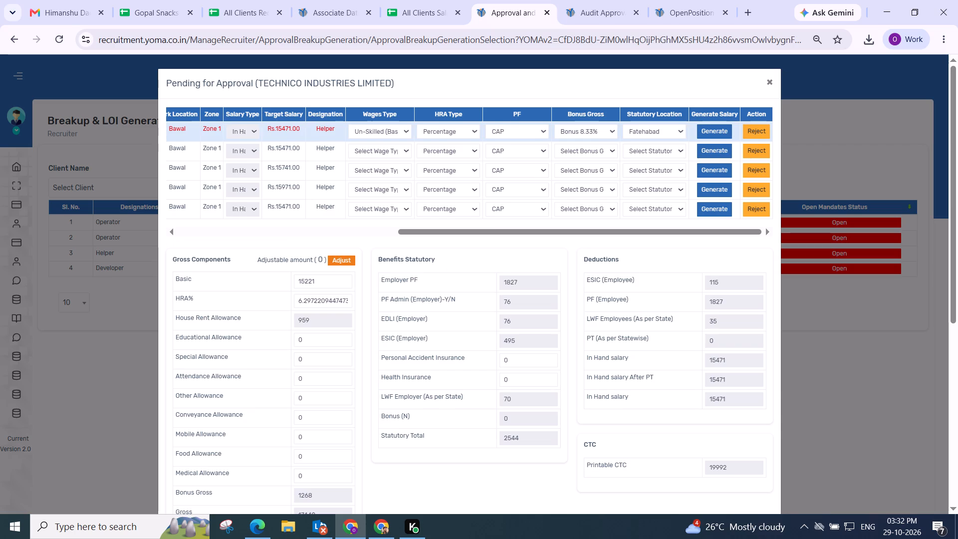
{"action": "scroll", "coordinate": [364, 258], "scroll_direction": "down", "scroll_amount": 2}
{"action": "left_click", "coordinate": [484, 216]}
{"action": "left_click", "coordinate": [758, 283]}
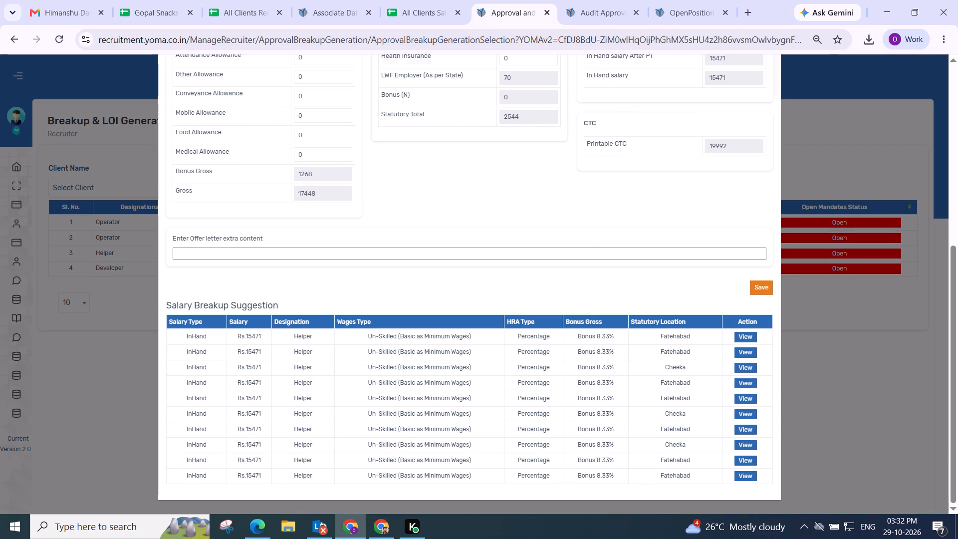
{"action": "left_click", "coordinate": [522, 347]}
{"action": "scroll", "coordinate": [519, 334], "scroll_direction": "up", "scroll_amount": 3}
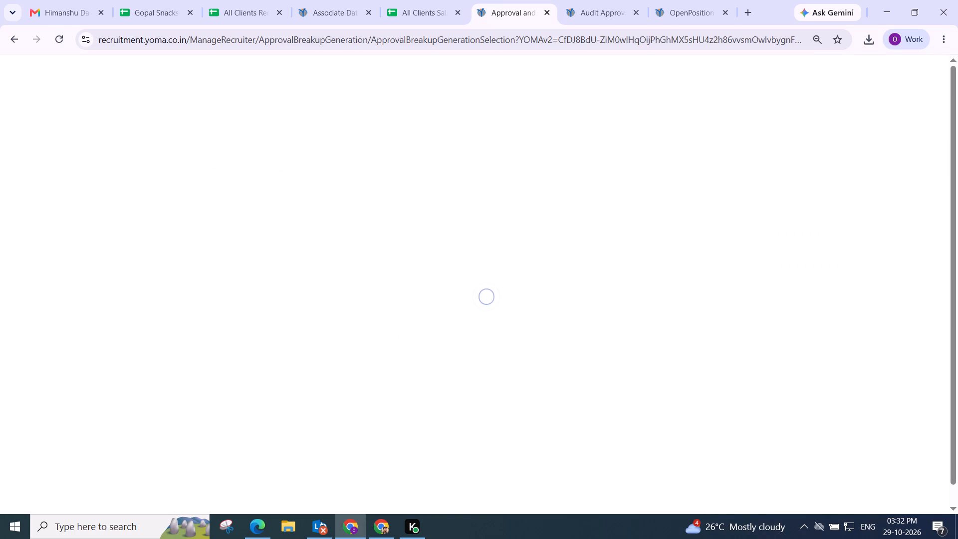
{"action": "scroll", "coordinate": [692, 250], "scroll_direction": "up", "scroll_amount": 1}
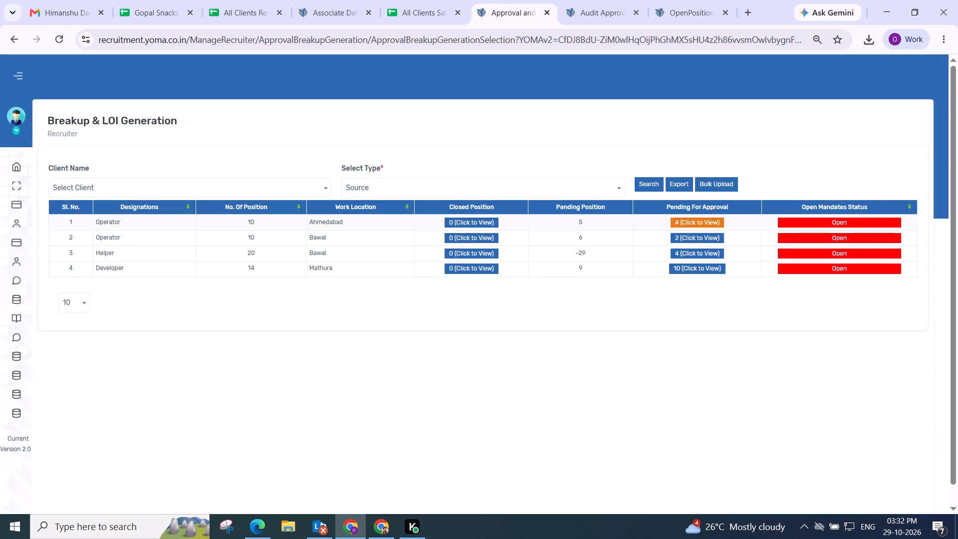
Reopen the Bawal Helper pending approvals, checking TECHNICO INDUSTRIES LIMITED's rules in the All Clients Salary Breakup sheet.
{"action": "left_click", "coordinate": [704, 252]}
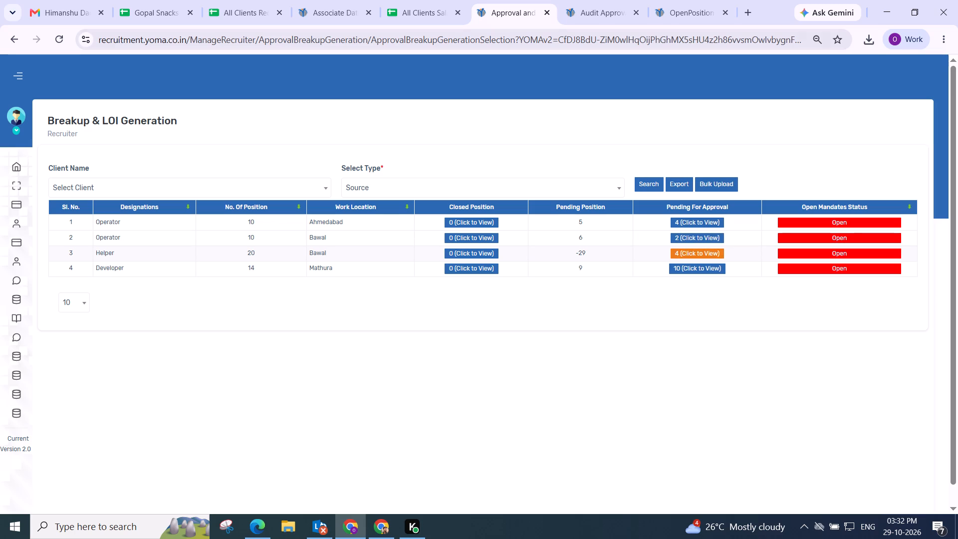
{"action": "left_click", "coordinate": [406, 15]}
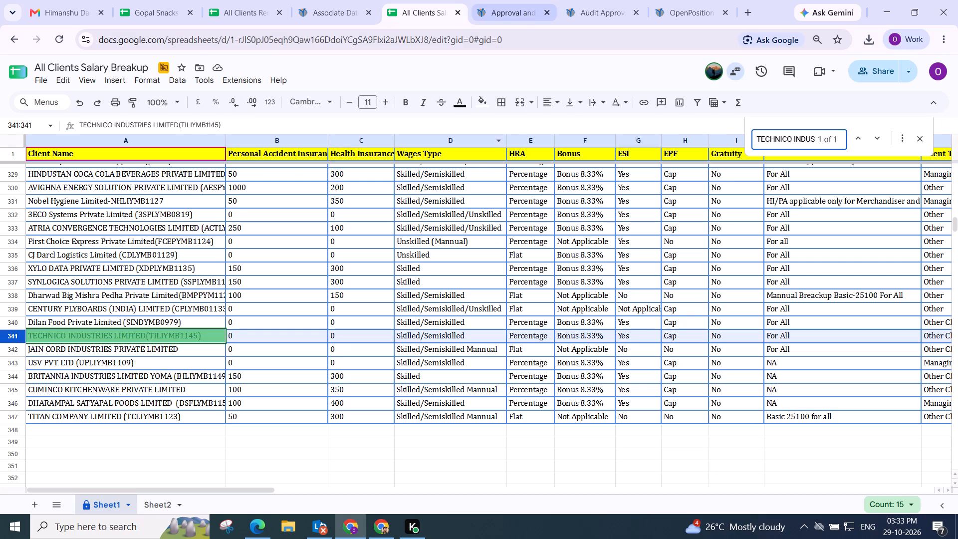
{"action": "left_click", "coordinate": [520, 19]}
{"action": "left_click_drag", "start_coordinate": [441, 211], "coordinate": [698, 211]}
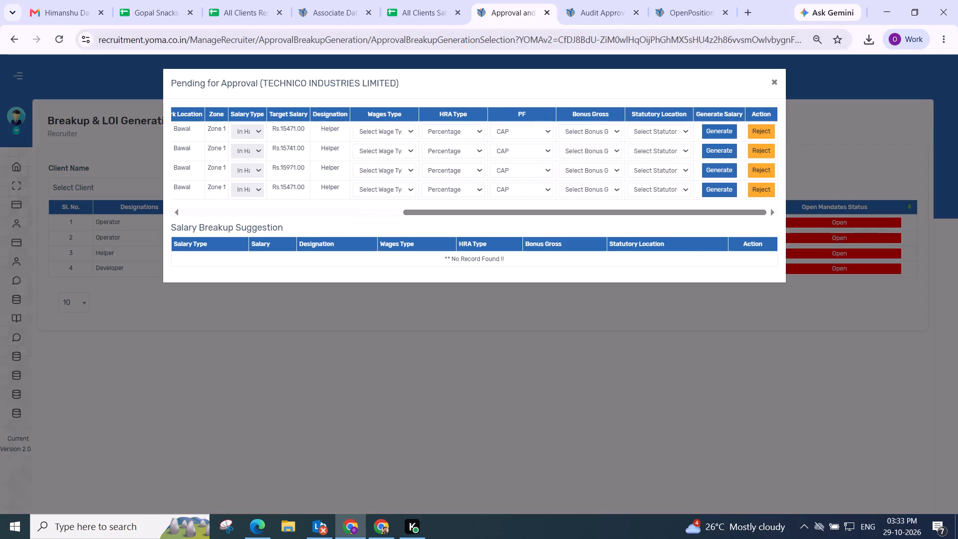
Generate the first listed Bawal Helper's salary with Un-Skilled (Basic as Minimum Wages), HRA Percentage, Bonus 8.33% and Fatehabad as statutory location.
{"action": "left_click", "coordinate": [367, 130]}
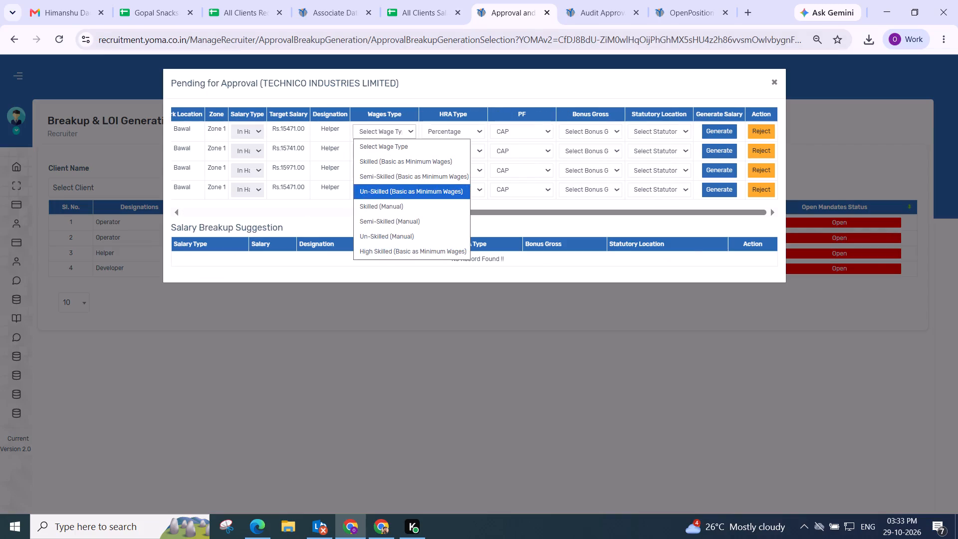
{"action": "left_click", "coordinate": [382, 189]}
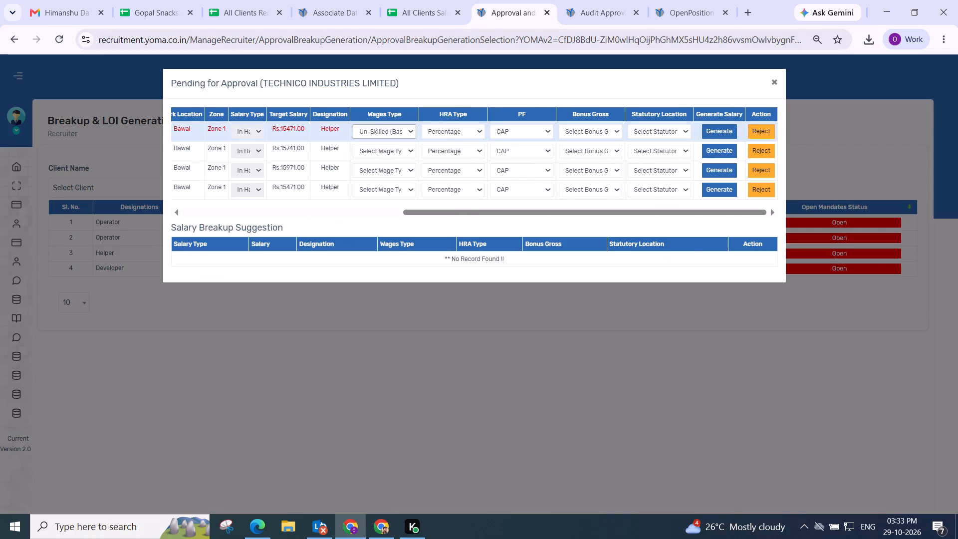
{"action": "left_click", "coordinate": [440, 135]}
{"action": "left_click", "coordinate": [441, 167]}
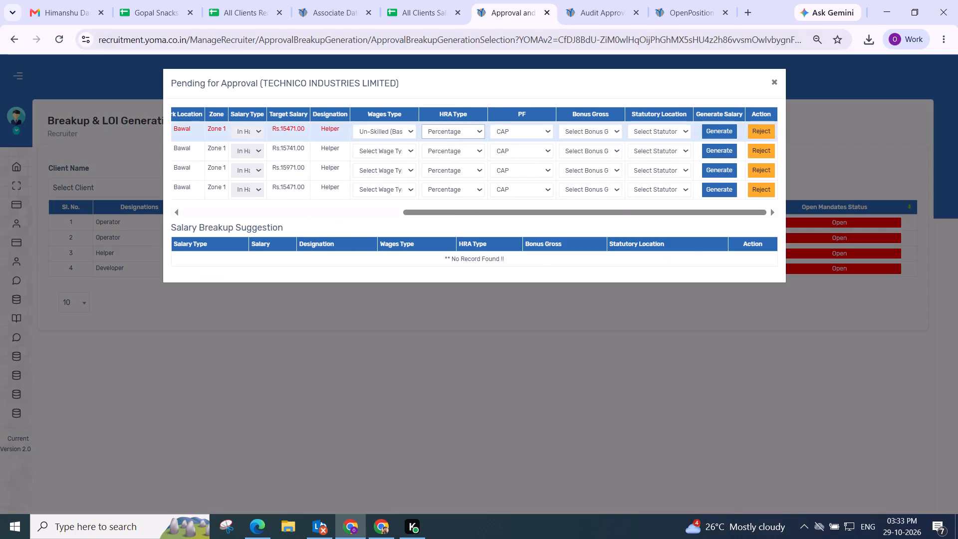
{"action": "left_click", "coordinate": [567, 129]}
{"action": "left_click", "coordinate": [578, 158]}
{"action": "left_click", "coordinate": [640, 134]}
{"action": "left_click", "coordinate": [643, 176]}
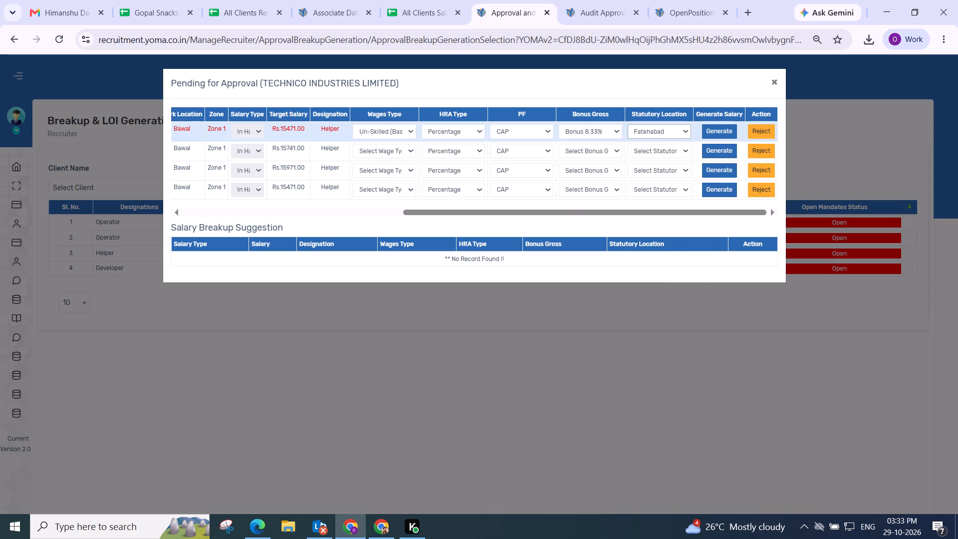
{"action": "left_click", "coordinate": [714, 129]}
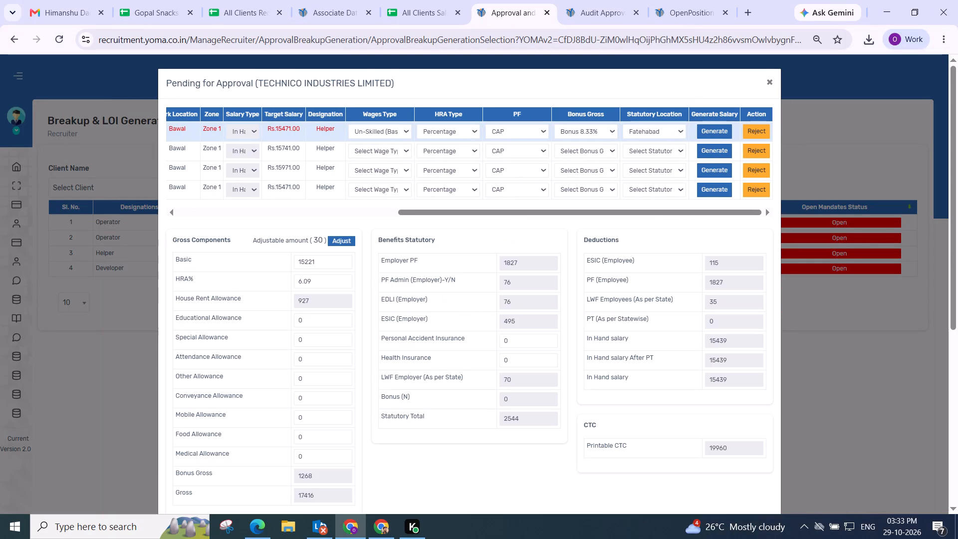
Adjust this Helper's gross components for the adjustable amount, then save the salary breakup and confirm the save.
{"action": "left_click", "coordinate": [344, 244]}
{"action": "scroll", "coordinate": [339, 234], "scroll_direction": "down", "scroll_amount": 2}
{"action": "left_click", "coordinate": [452, 188]}
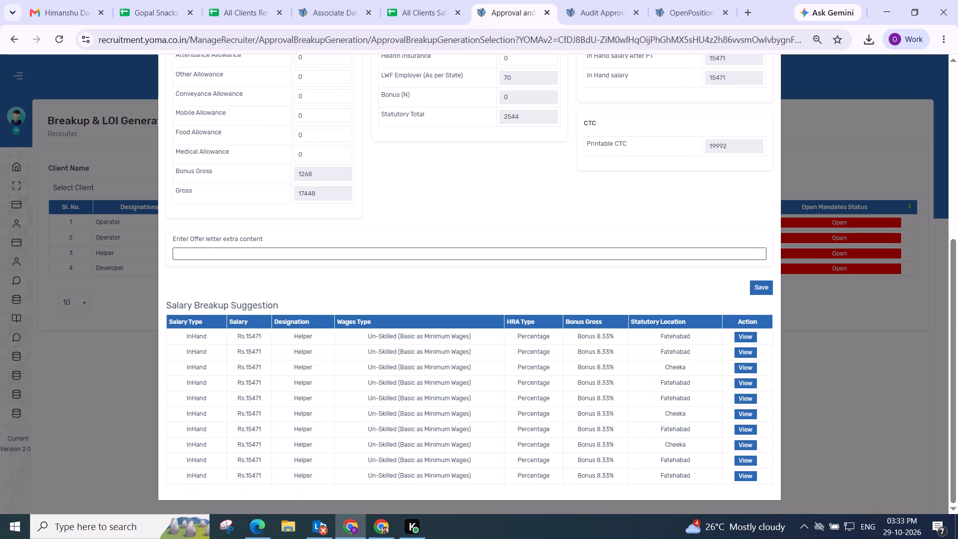
{"action": "left_click", "coordinate": [769, 292]}
{"action": "left_click", "coordinate": [514, 344]}
Reopen the Bawal Helper approvals and generate the Rs.15741 Helper's salary with Un-Skilled (Basic as Minimum Wages), Bonus 8.33% and Fatehabad as statutory location.
{"action": "scroll", "coordinate": [520, 329], "scroll_direction": "up", "scroll_amount": 3}
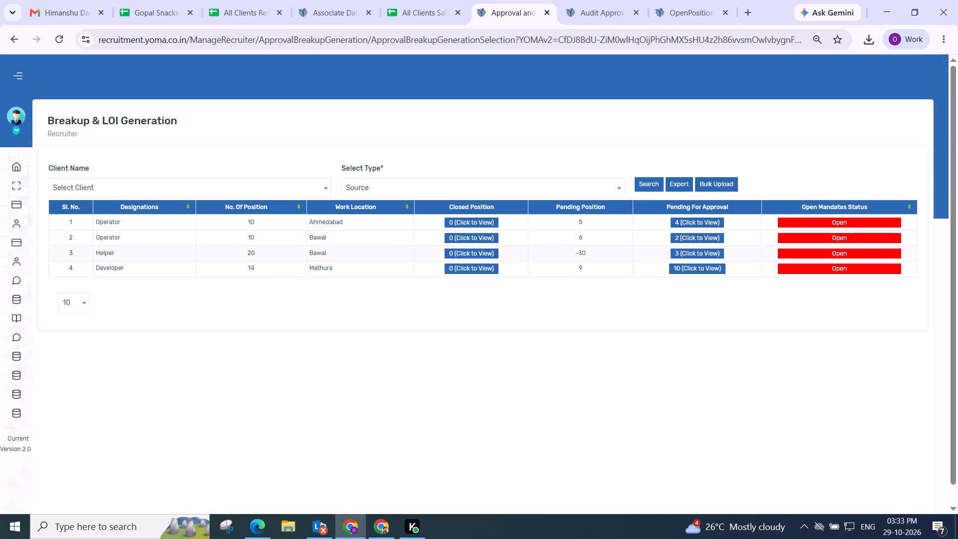
{"action": "left_click", "coordinate": [701, 251]}
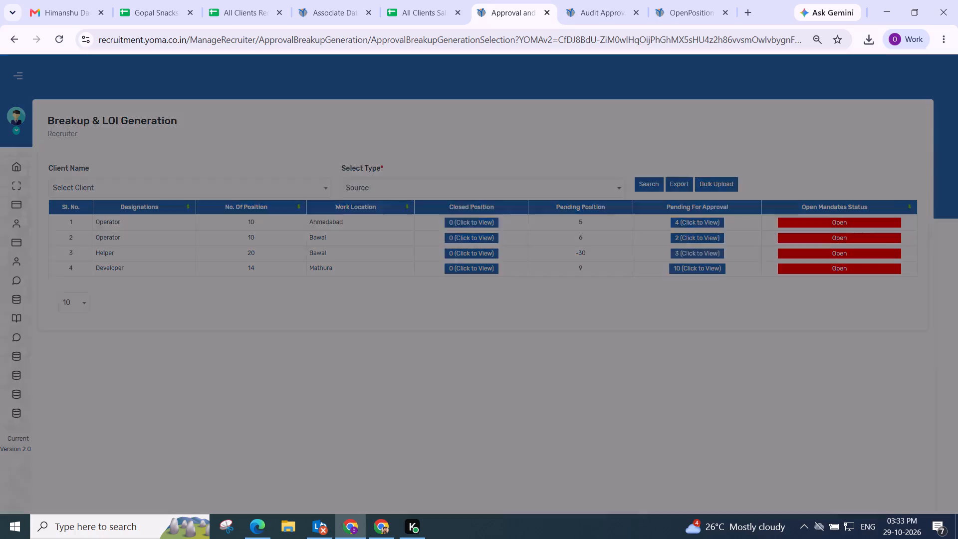
{"action": "left_click_drag", "start_coordinate": [349, 189], "coordinate": [914, 159]}
{"action": "left_click", "coordinate": [391, 131]}
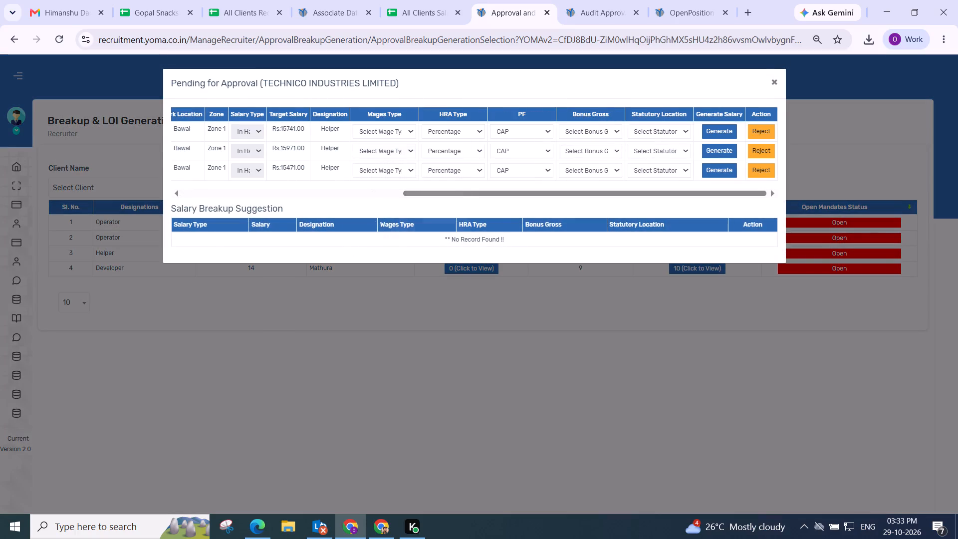
{"action": "left_click", "coordinate": [395, 191]}
{"action": "left_click", "coordinate": [490, 128]}
{"action": "left_click", "coordinate": [569, 127]}
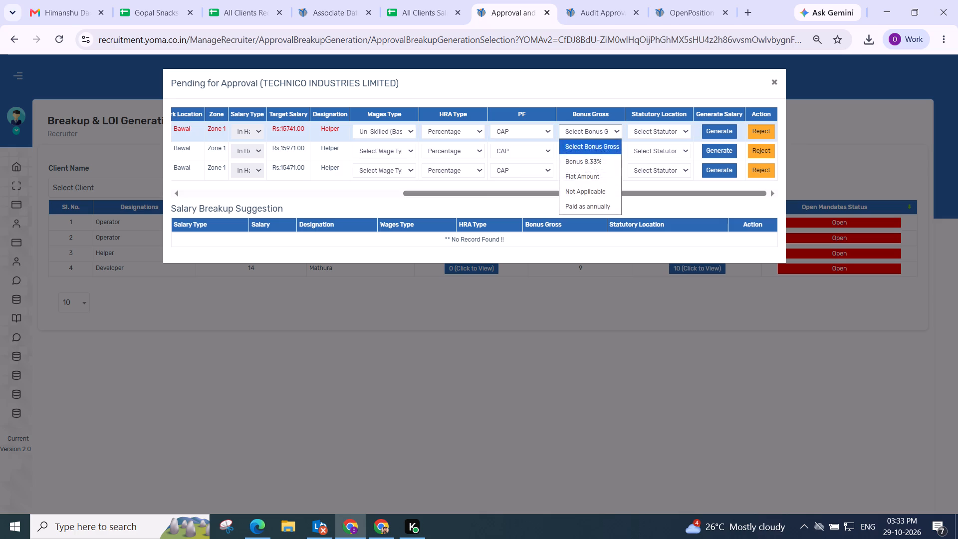
{"action": "left_click_drag", "start_coordinate": [581, 157], "coordinate": [581, 153]}
{"action": "left_click", "coordinate": [621, 126]}
{"action": "left_click", "coordinate": [642, 132]}
{"action": "left_click", "coordinate": [591, 133]}
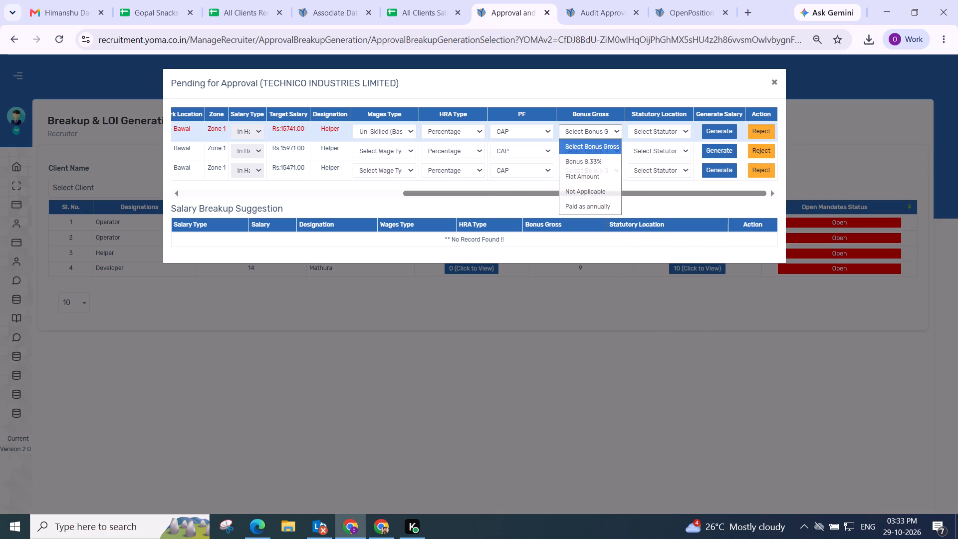
{"action": "left_click", "coordinate": [592, 159]}
{"action": "left_click", "coordinate": [659, 133]}
{"action": "left_click", "coordinate": [647, 188]}
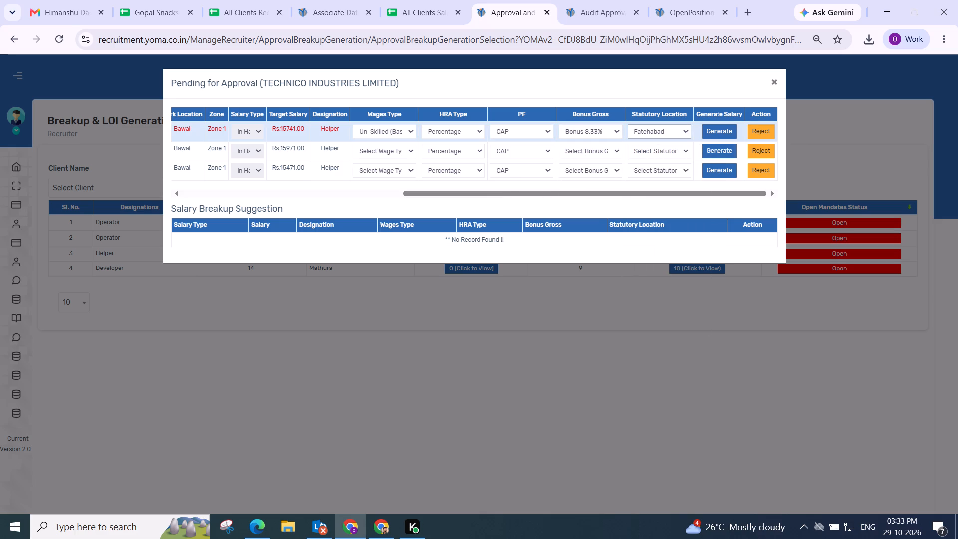
{"action": "left_click", "coordinate": [722, 133]}
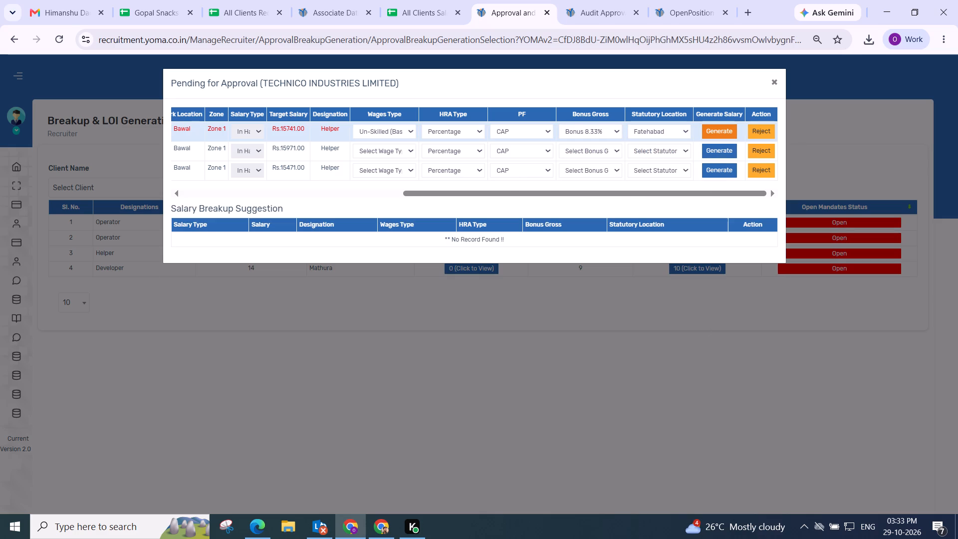
Adjust the gross components of the Rs.15741 Helper, then save the salary breakup and confirm the save.
{"action": "left_click", "coordinate": [351, 224]}
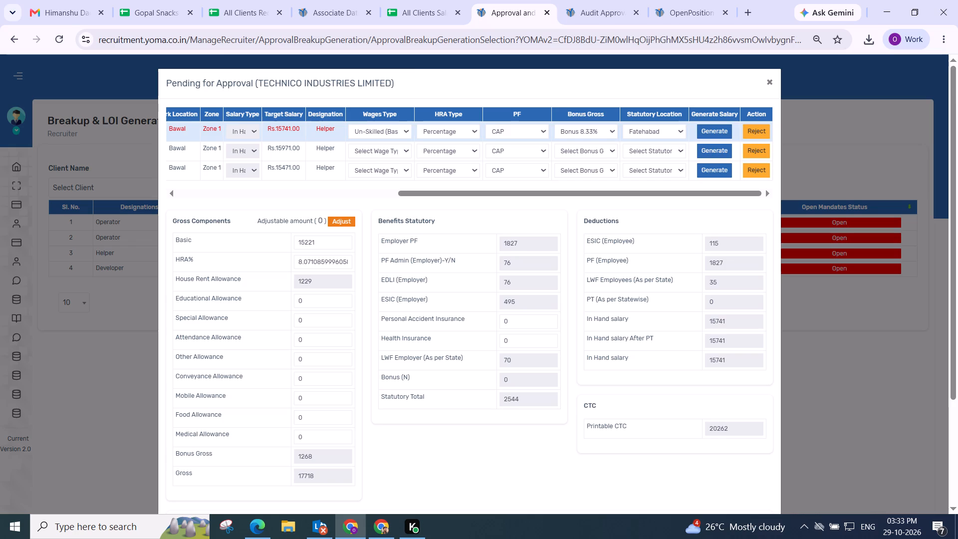
{"action": "scroll", "coordinate": [342, 222], "scroll_direction": "down", "scroll_amount": 2}
{"action": "left_click", "coordinate": [490, 304]}
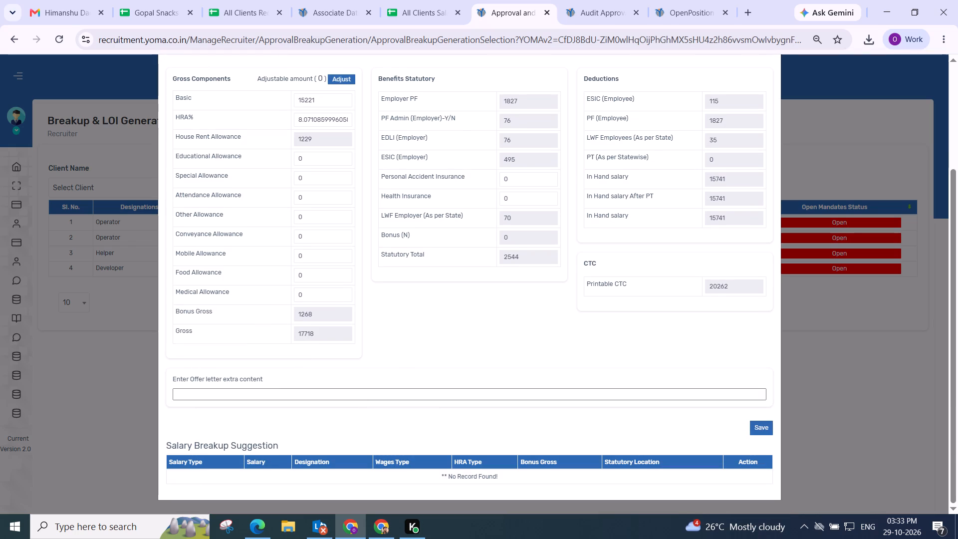
{"action": "left_click", "coordinate": [764, 425]}
{"action": "left_click", "coordinate": [494, 355]}
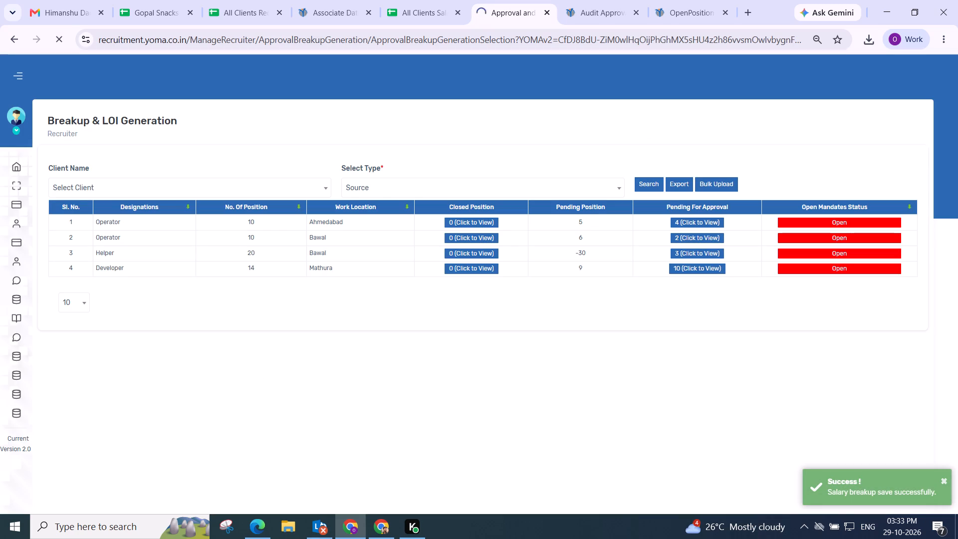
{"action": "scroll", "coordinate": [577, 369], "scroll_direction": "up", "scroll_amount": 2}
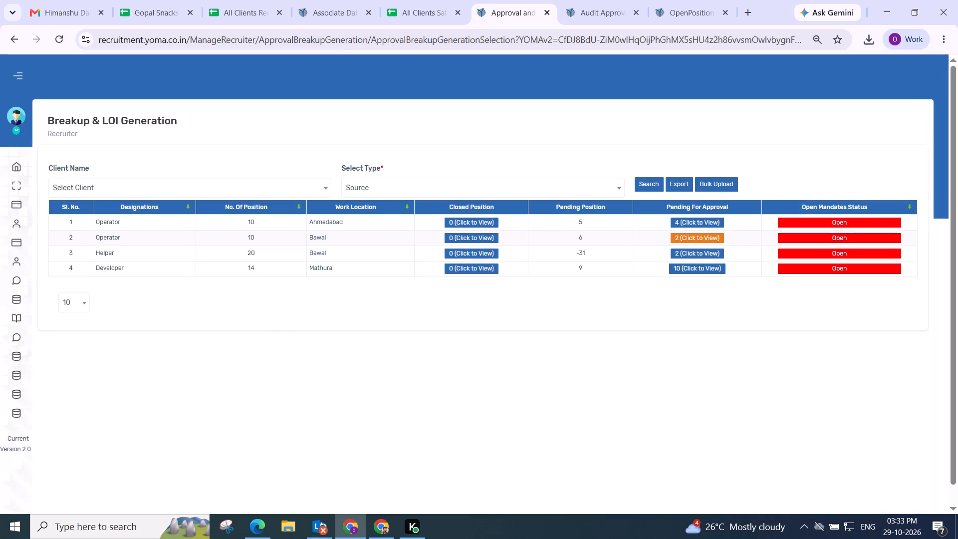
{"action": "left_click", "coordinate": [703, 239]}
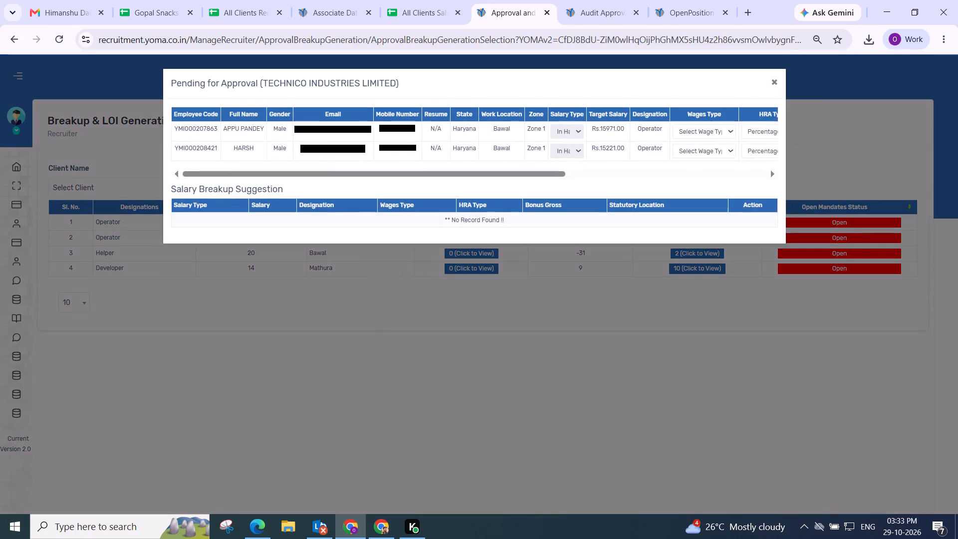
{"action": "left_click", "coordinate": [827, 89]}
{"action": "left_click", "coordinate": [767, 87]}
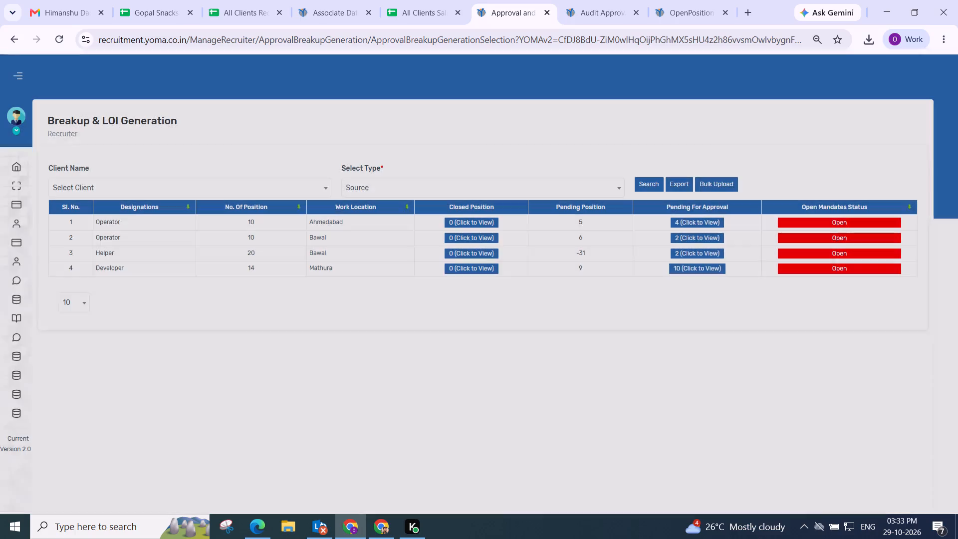
Reopen the Bawal Helper approvals and generate the Rs.15971 Helper's salary with Un-Skilled (Basic as Minimum Wages), Bonus 8.33% and Fatehabad as statutory location.
{"action": "left_click", "coordinate": [690, 252]}
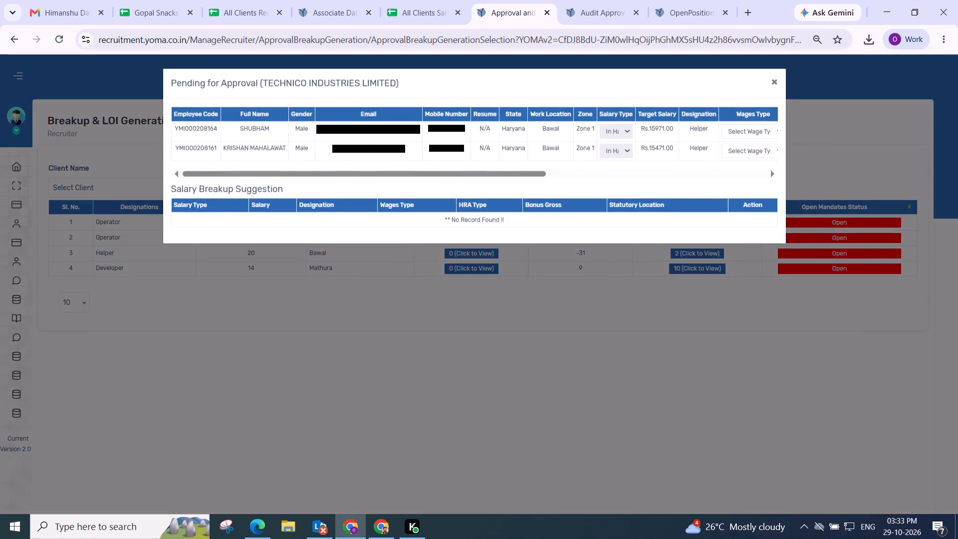
{"action": "left_click_drag", "start_coordinate": [289, 170], "coordinate": [877, 167]}
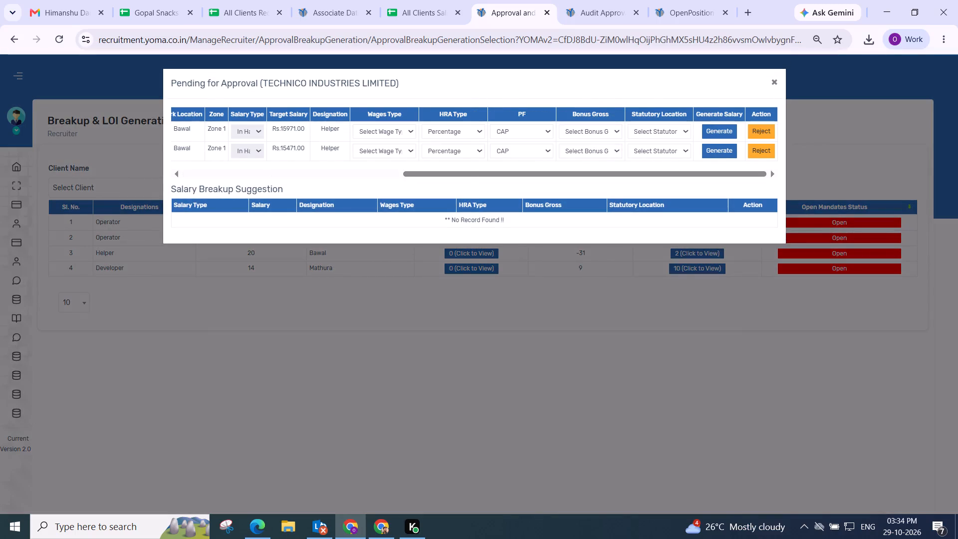
{"action": "left_click", "coordinate": [384, 128]}
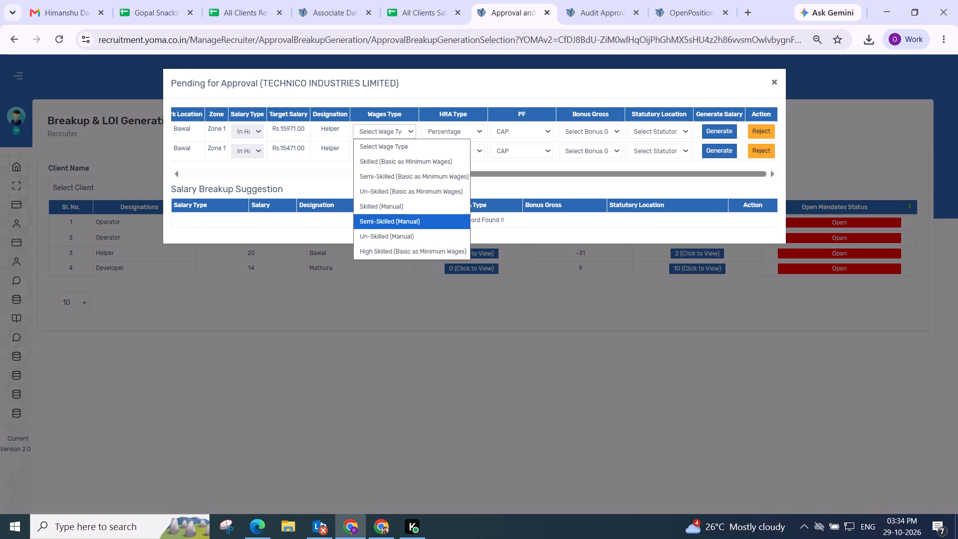
{"action": "left_click", "coordinate": [553, 308]}
{"action": "left_click", "coordinate": [396, 128]}
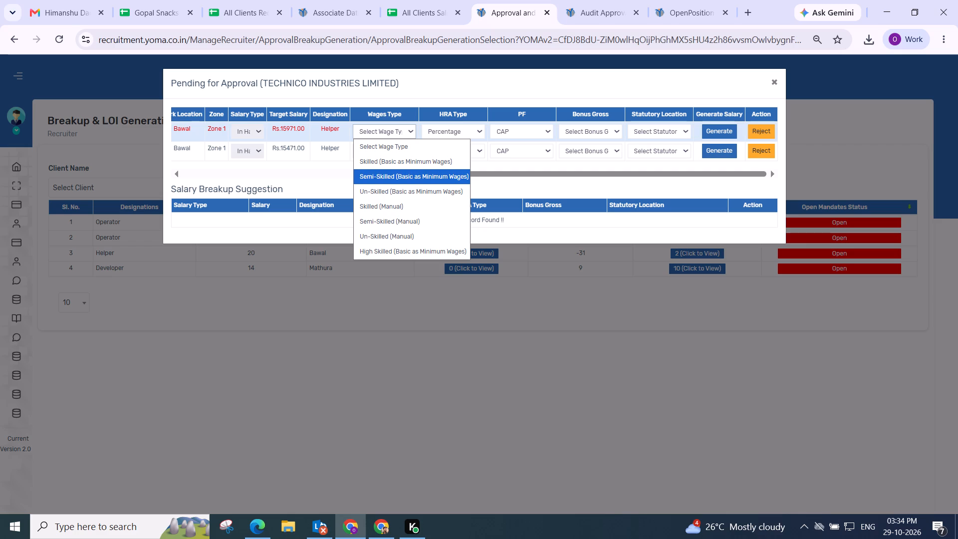
{"action": "left_click", "coordinate": [408, 193]}
{"action": "left_click", "coordinate": [592, 130]}
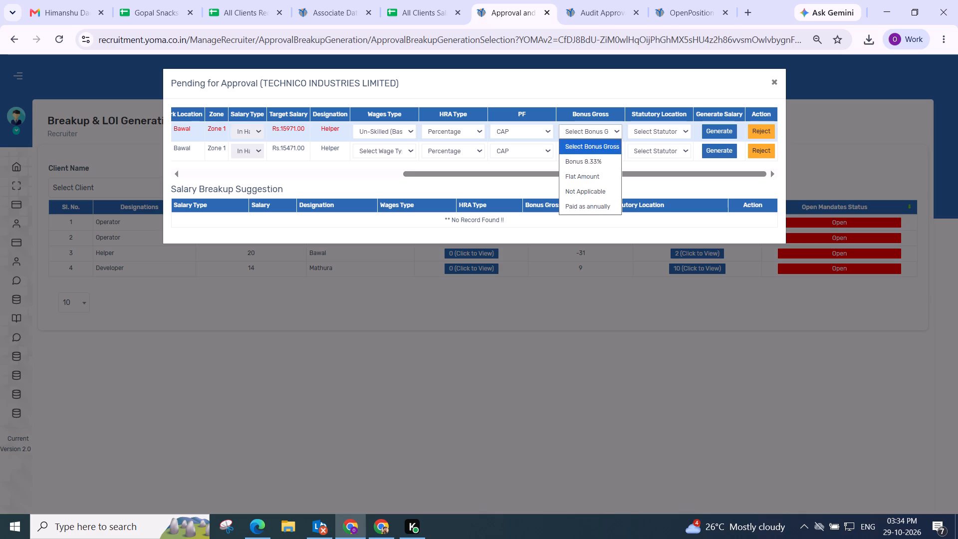
{"action": "left_click", "coordinate": [660, 128]}
{"action": "left_click", "coordinate": [649, 190]}
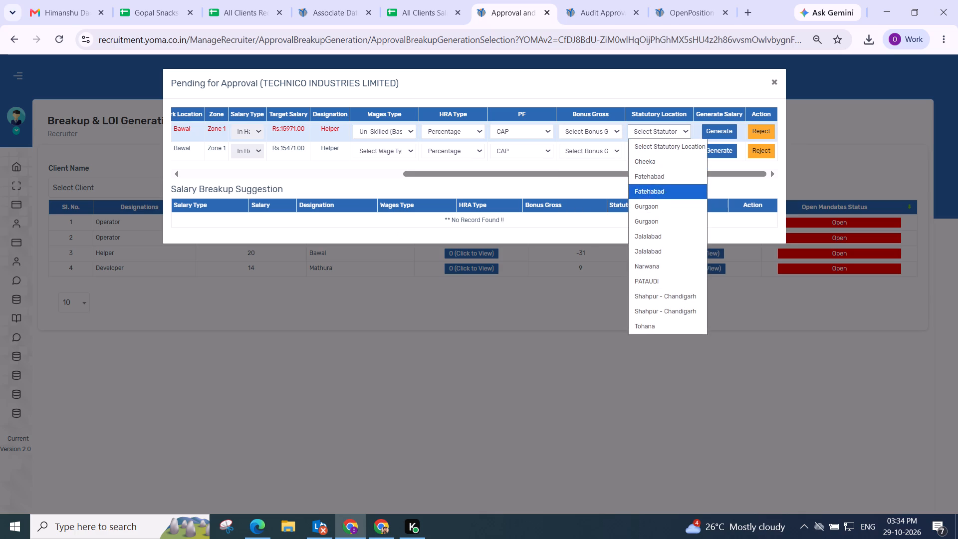
{"action": "left_click", "coordinate": [727, 134]}
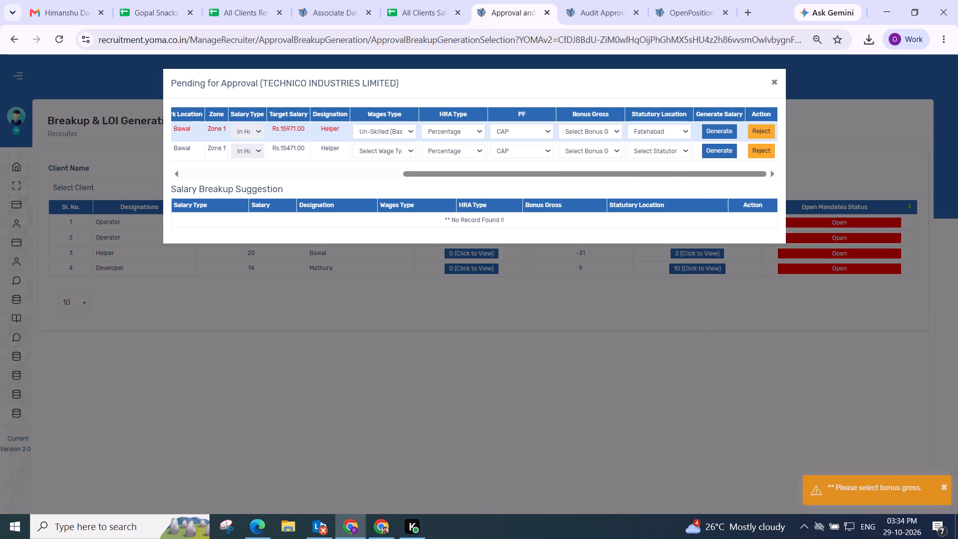
{"action": "left_click", "coordinate": [587, 134]}
{"action": "left_click", "coordinate": [587, 157]}
{"action": "left_click", "coordinate": [711, 129]}
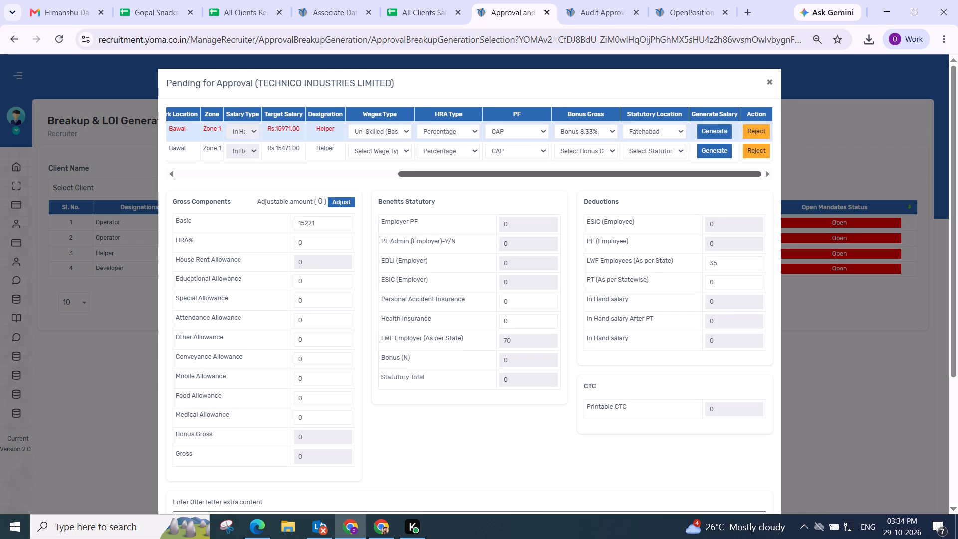
Adjust the gross components of the Rs.15971 Helper, then save the salary breakup and confirm the save.
{"action": "left_click", "coordinate": [352, 198]}
{"action": "scroll", "coordinate": [406, 275], "scroll_direction": "down", "scroll_amount": 2}
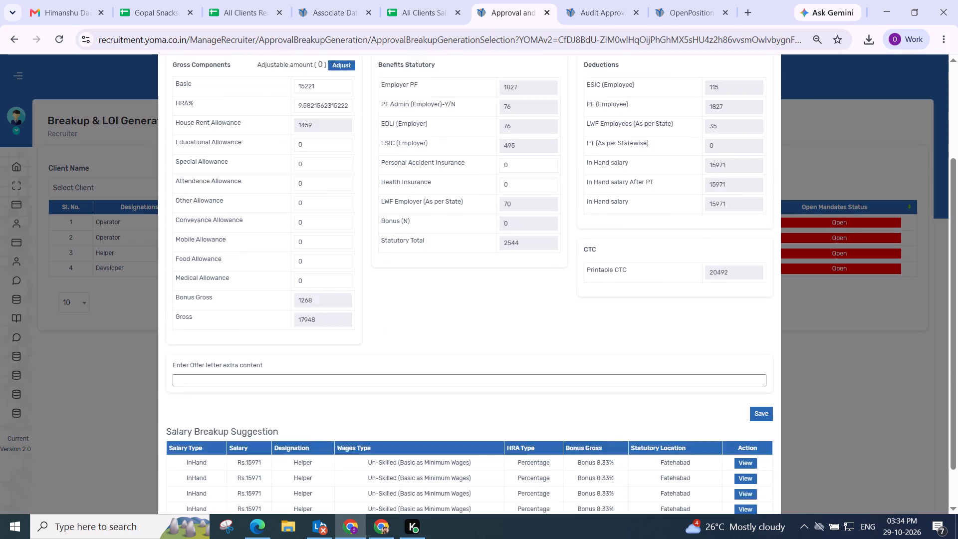
{"action": "left_click", "coordinate": [491, 254]}
{"action": "left_click", "coordinate": [766, 363]}
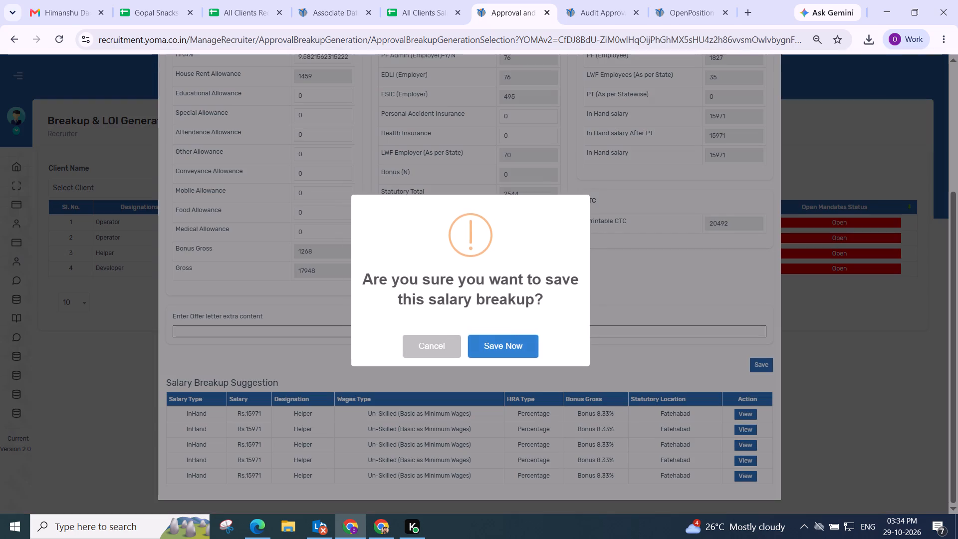
{"action": "left_click", "coordinate": [481, 335]}
{"action": "left_click", "coordinate": [490, 344]}
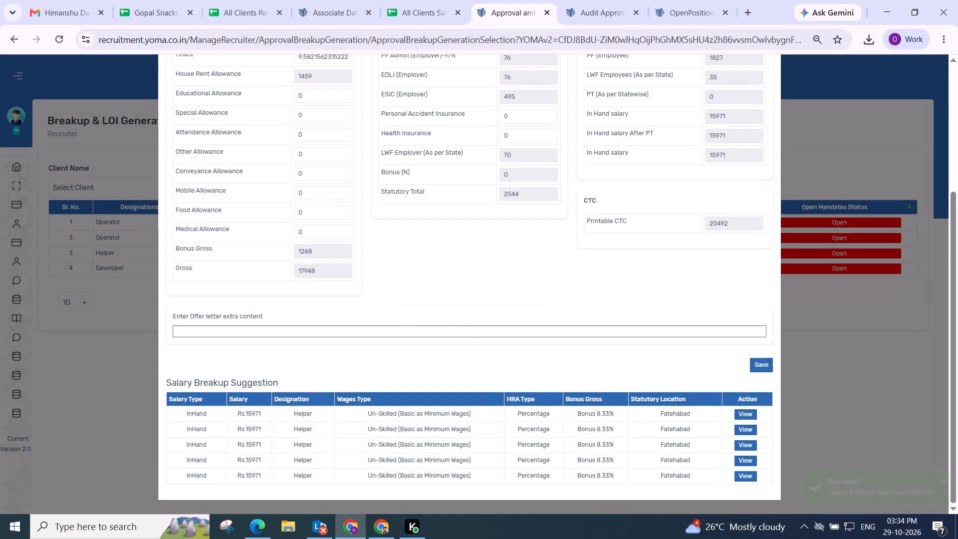
Reopen the Bawal Helper approvals and generate the Rs.15471 Helper's salary with Un-Skilled (Basic as Minimum Wages), Bonus 8.33% and Fatehabad as statutory location.
{"action": "scroll", "coordinate": [499, 350], "scroll_direction": "up", "scroll_amount": 4}
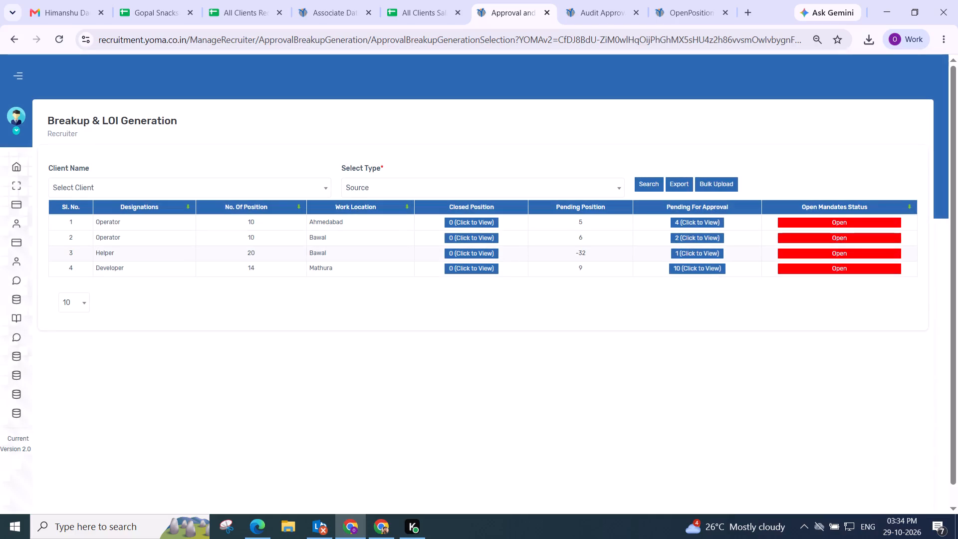
{"action": "left_click", "coordinate": [695, 251]}
{"action": "left_click_drag", "start_coordinate": [316, 153], "coordinate": [814, 152]}
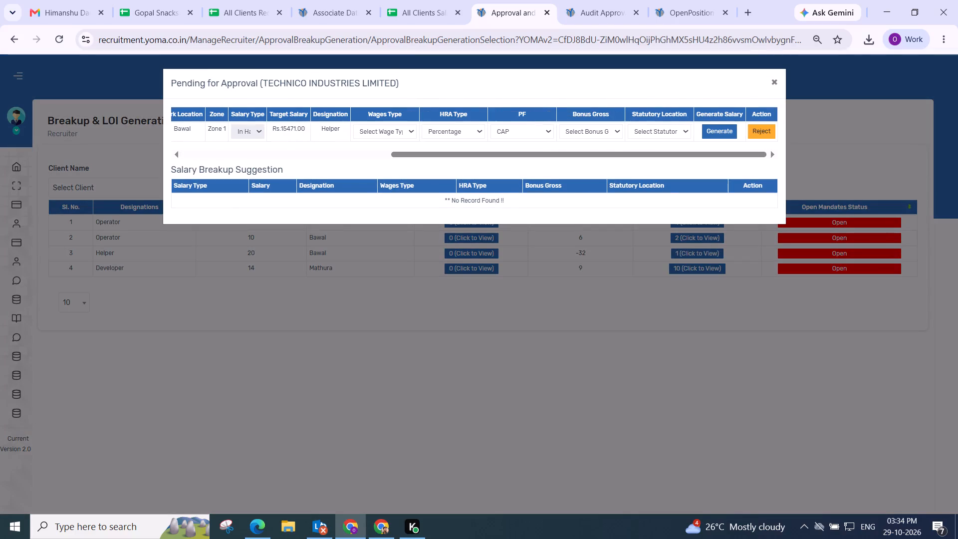
{"action": "left_click", "coordinate": [402, 125]}
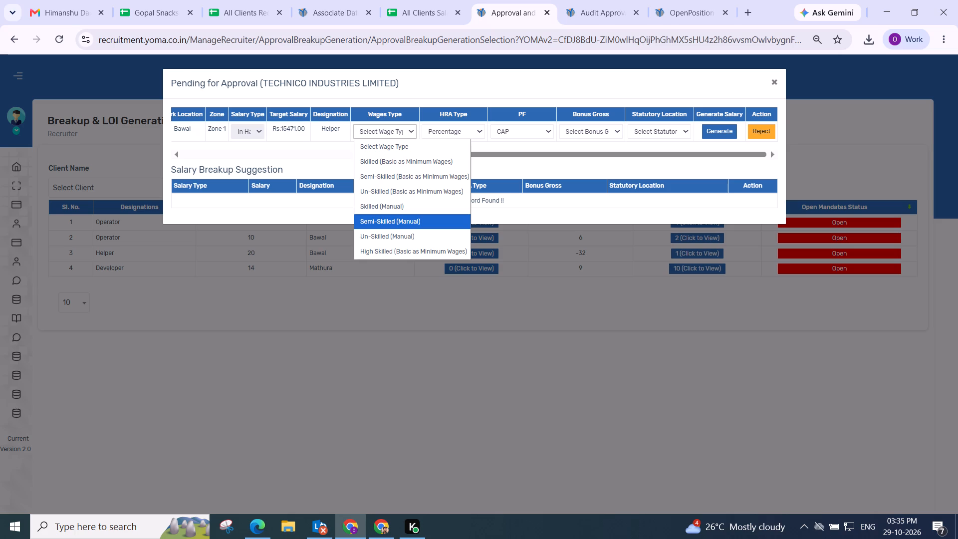
{"action": "left_click", "coordinate": [392, 188]}
{"action": "left_click", "coordinate": [609, 126]}
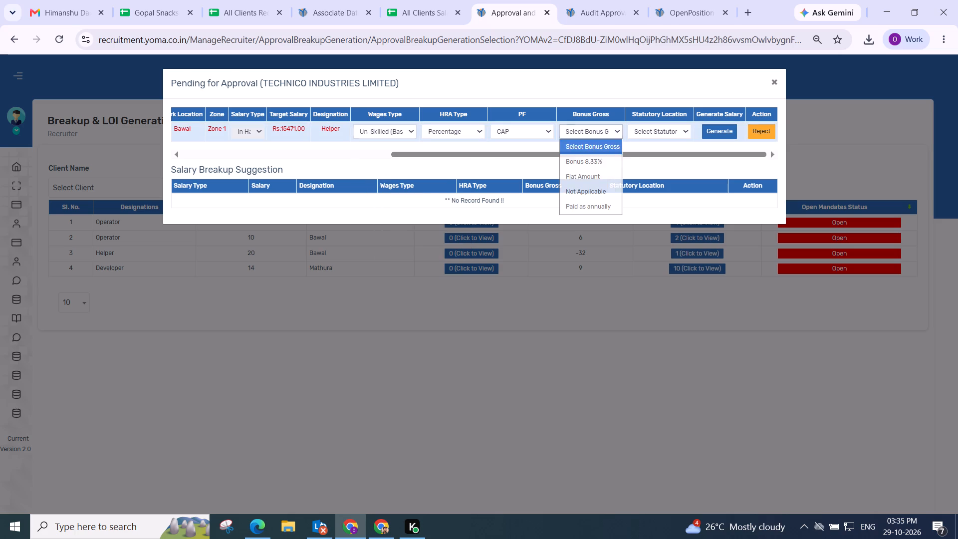
{"action": "left_click", "coordinate": [593, 160]}
{"action": "left_click", "coordinate": [653, 132]}
{"action": "left_click", "coordinate": [644, 178]}
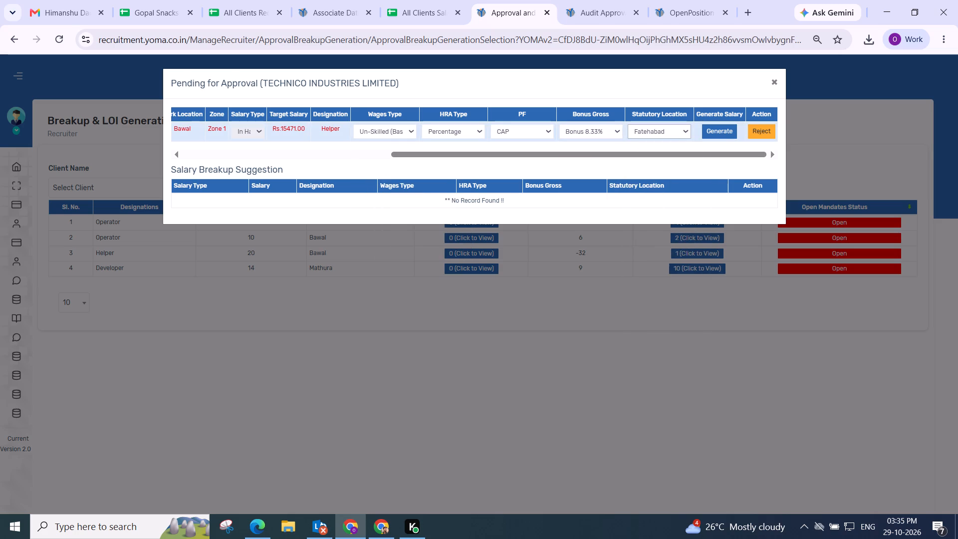
{"action": "left_click", "coordinate": [727, 135]}
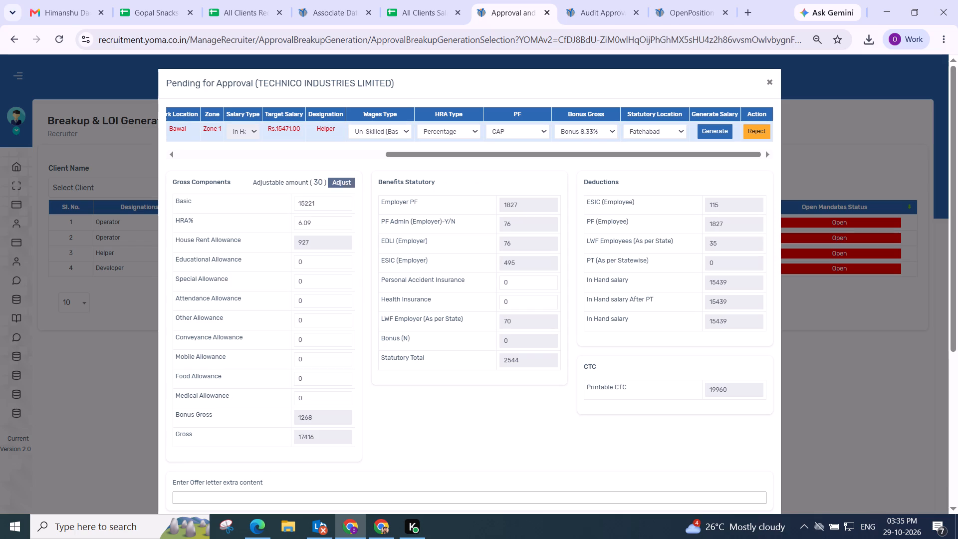
Adjust the gross components of the Rs.15471 Helper, then save the salary breakup and confirm the save.
{"action": "left_click", "coordinate": [343, 179]}
{"action": "scroll", "coordinate": [391, 212], "scroll_direction": "down", "scroll_amount": 1}
{"action": "left_click", "coordinate": [514, 223]}
{"action": "scroll", "coordinate": [514, 223], "scroll_direction": "up", "scroll_amount": 2}
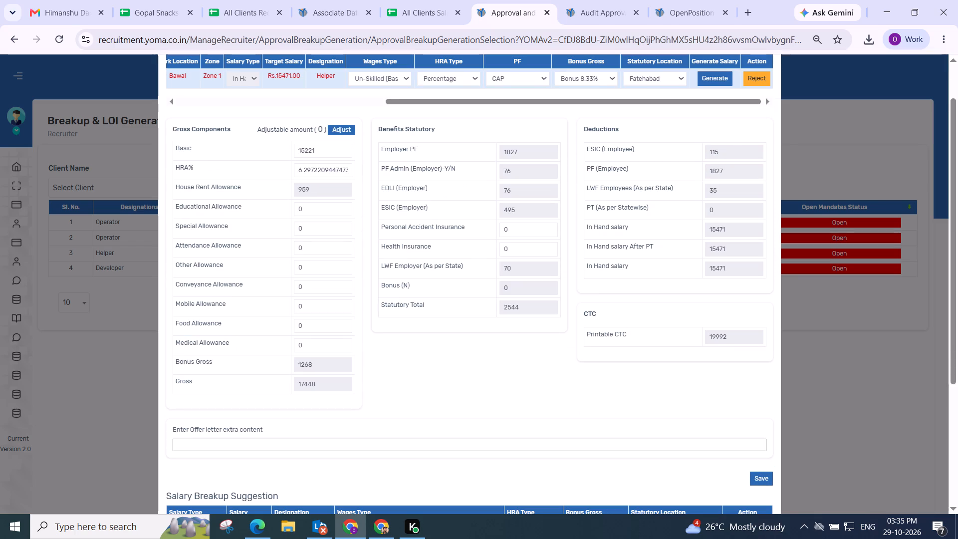
{"action": "scroll", "coordinate": [445, 217], "scroll_direction": "down", "scroll_amount": 2}
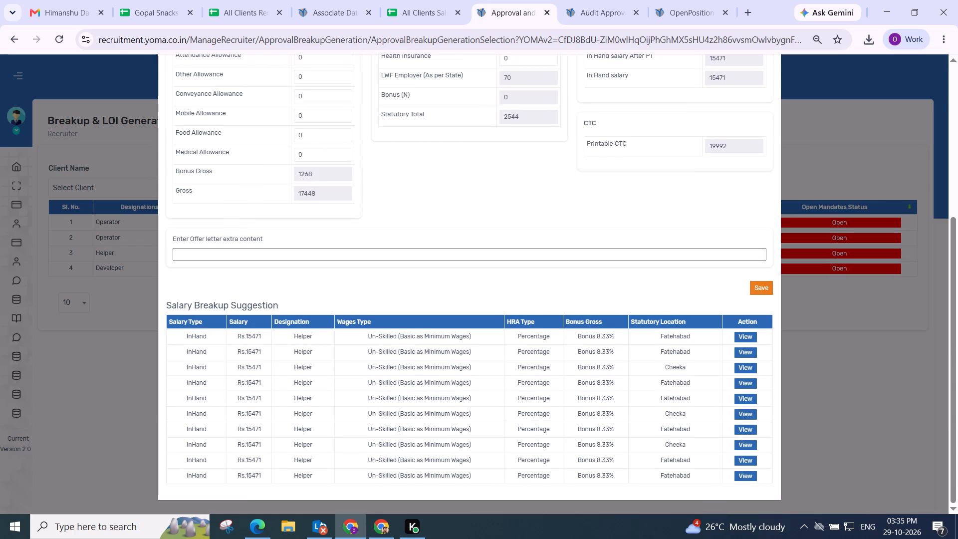
{"action": "left_click", "coordinate": [759, 290]}
{"action": "left_click", "coordinate": [499, 341]}
{"action": "scroll", "coordinate": [497, 342], "scroll_direction": "up", "scroll_amount": 3}
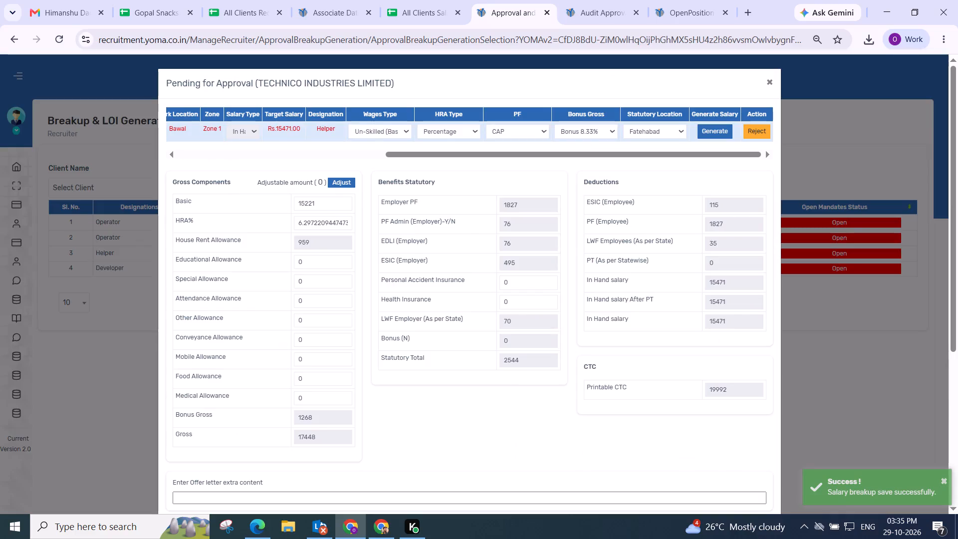
{"action": "scroll", "coordinate": [493, 281], "scroll_direction": "up", "scroll_amount": 2}
{"action": "scroll", "coordinate": [481, 283], "scroll_direction": "down", "scroll_amount": 3}
{"action": "scroll", "coordinate": [487, 279], "scroll_direction": "up", "scroll_amount": 4}
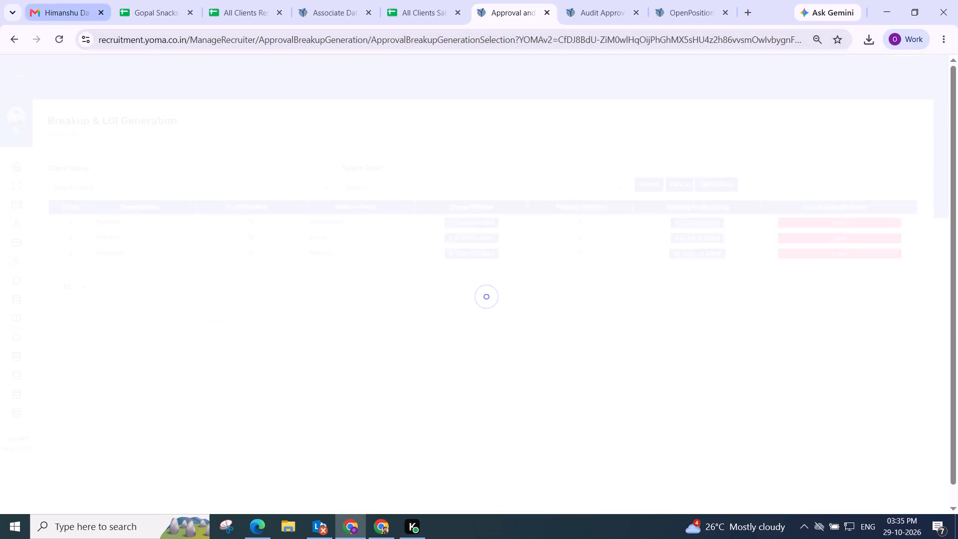
{"action": "scroll", "coordinate": [493, 250], "scroll_direction": "up", "scroll_amount": 2}
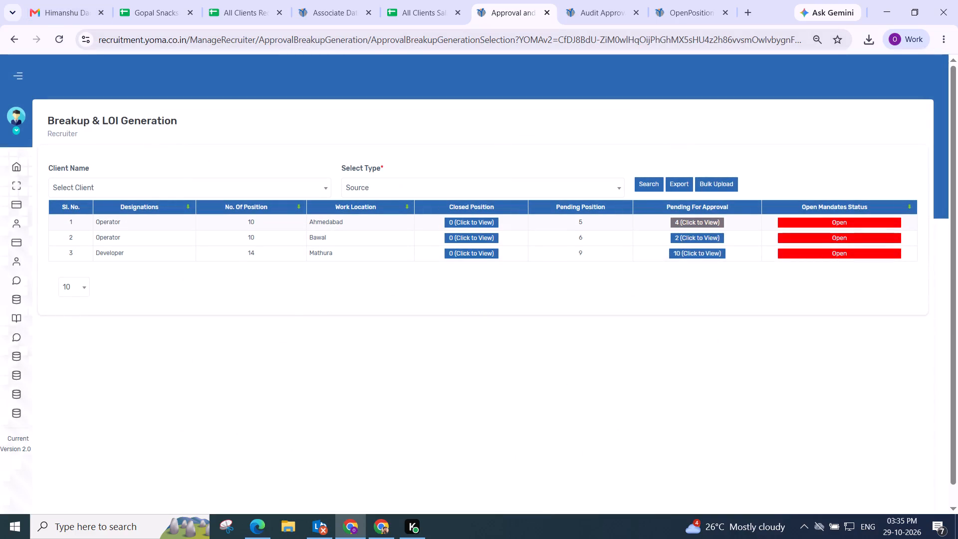
Open the Ahmedabad Operator pending approvals and copy the client name TECHNICO INDUSTRIES LIMIT from the dialog title.
{"action": "left_click", "coordinate": [698, 225]}
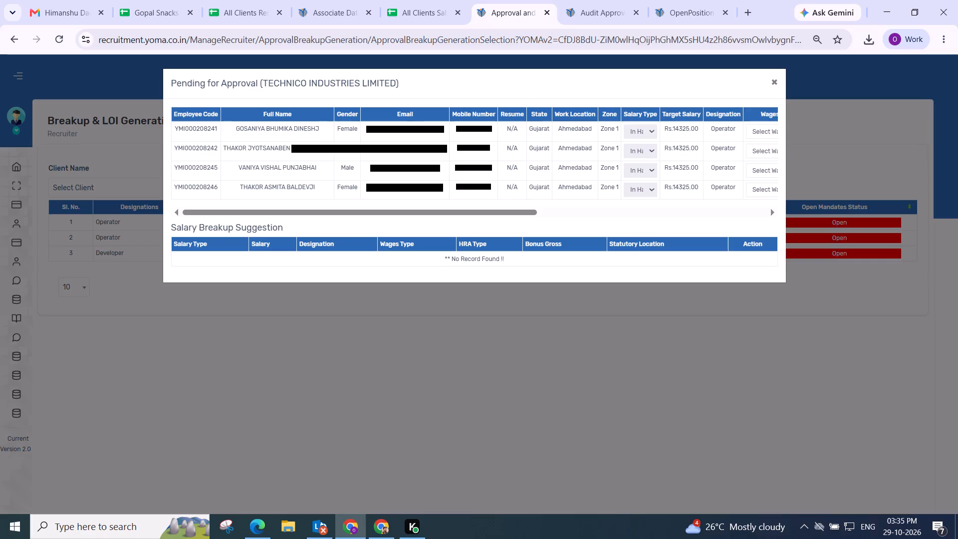
{"action": "left_click_drag", "start_coordinate": [259, 211], "coordinate": [643, 209]}
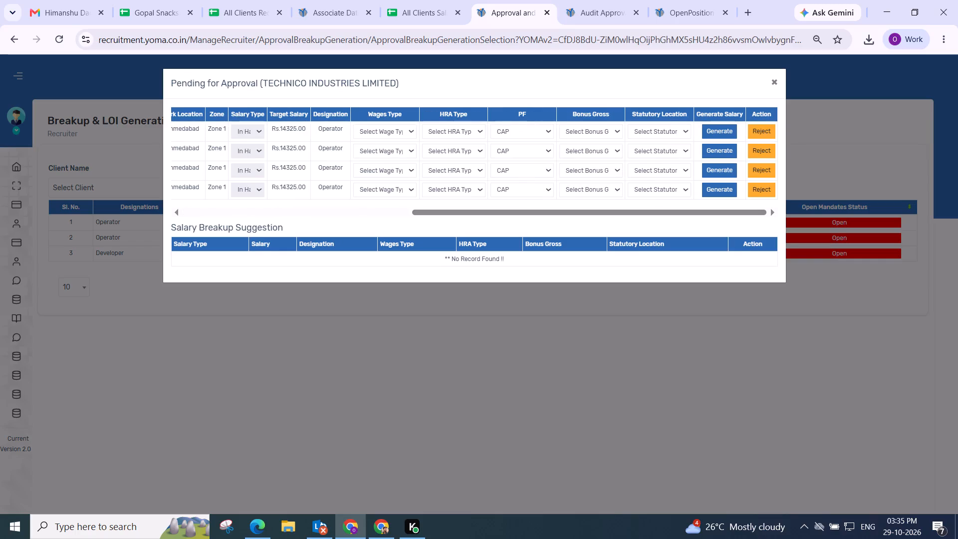
{"action": "left_click_drag", "start_coordinate": [266, 83], "coordinate": [294, 80]}
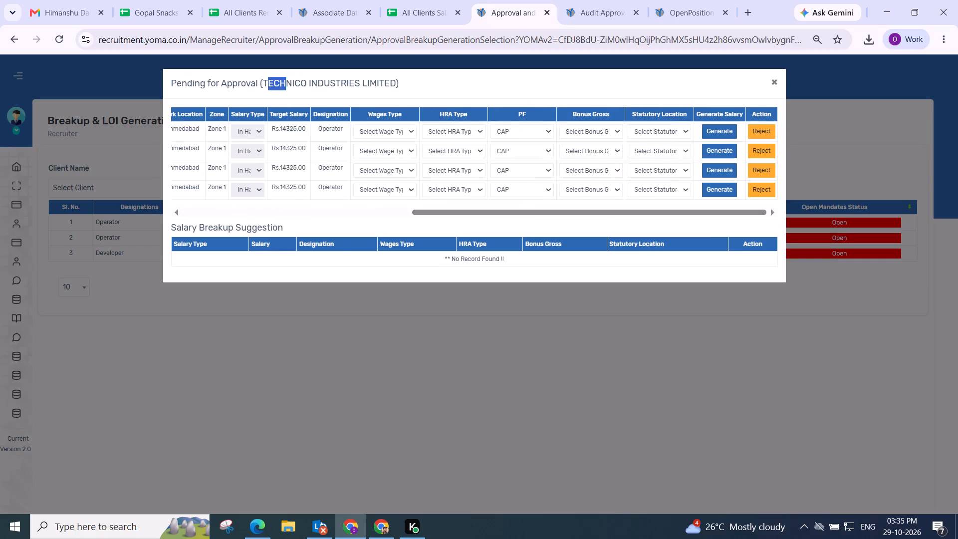
{"action": "left_click_drag", "start_coordinate": [294, 80], "coordinate": [337, 80]}
{"action": "left_click_drag", "start_coordinate": [262, 80], "coordinate": [378, 83]}
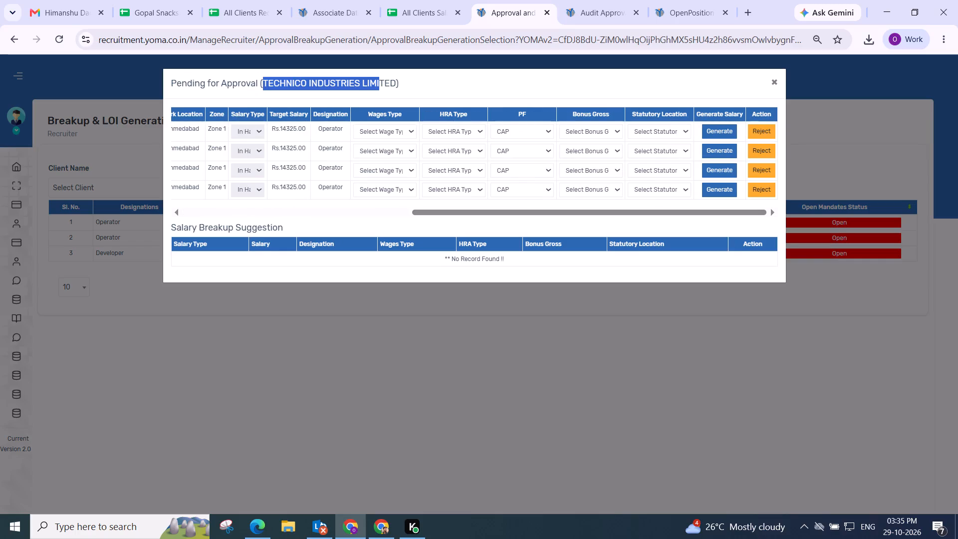
{"action": "left_click_drag", "start_coordinate": [378, 83], "coordinate": [386, 82]}
{"action": "key", "text": "ctrl+c"}
Search the All Clients Salary Breakup sheet for TECHNICO INDUSTRIES LIMIT to check the client's salary breakup rules.
{"action": "left_click", "coordinate": [316, 8]}
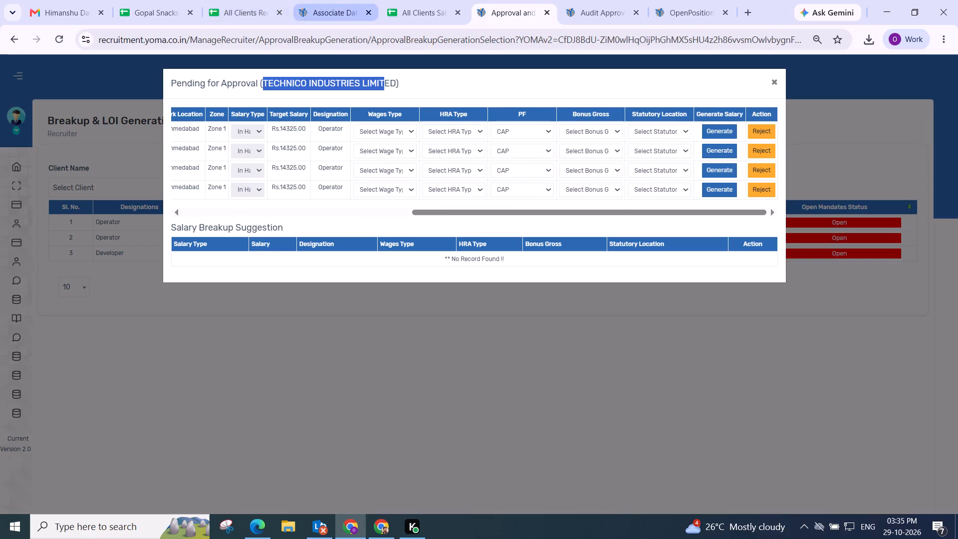
{"action": "key", "text": "ctrl+f"}
{"action": "key", "text": "ctrl+v"}
{"action": "key", "text": "Return"}
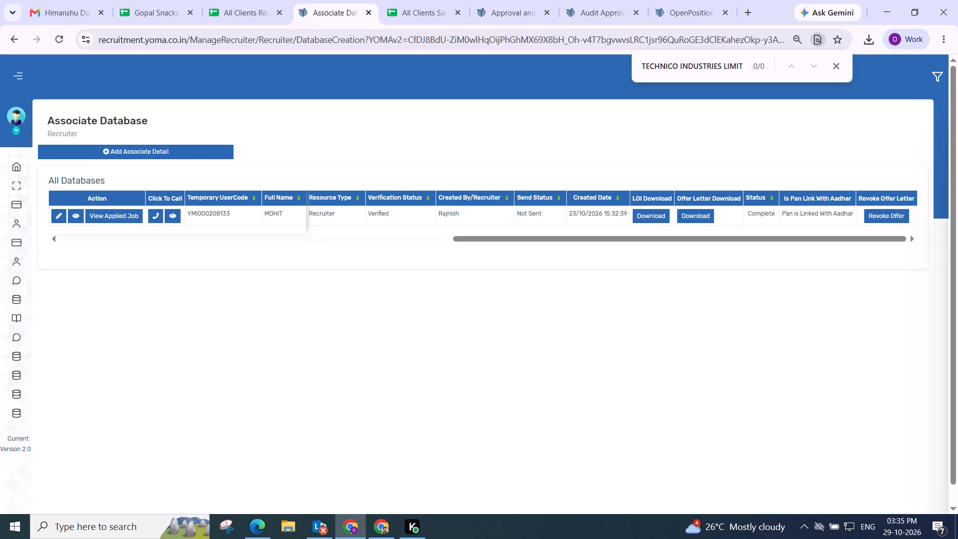
{"action": "key", "text": "Return"}
{"action": "key", "text": "Return"}
{"action": "left_click", "coordinate": [395, 13]}
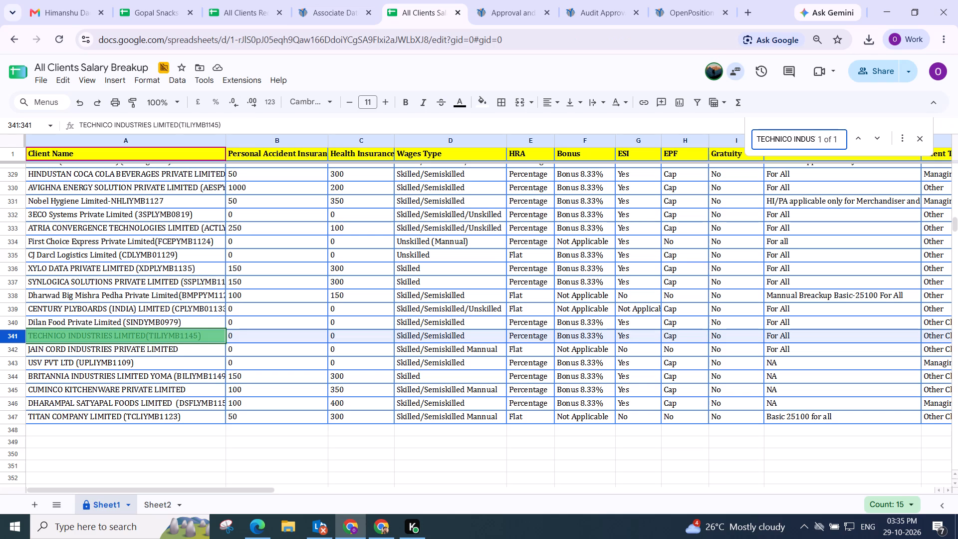
{"action": "key", "text": "ctrl+f"}
{"action": "key", "text": "ctrl+v"}
{"action": "key", "text": "Return"}
{"action": "key", "text": "Return"}
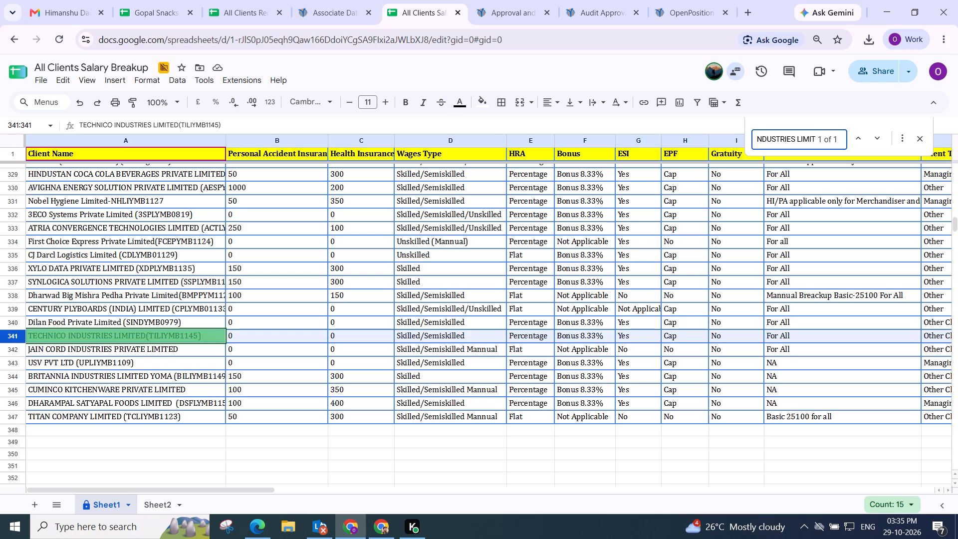
Examine the associate's record in the Associate Database, and look up the client's row in the All Clients Salary Breakup sheet again.
{"action": "left_click", "coordinate": [329, 13]}
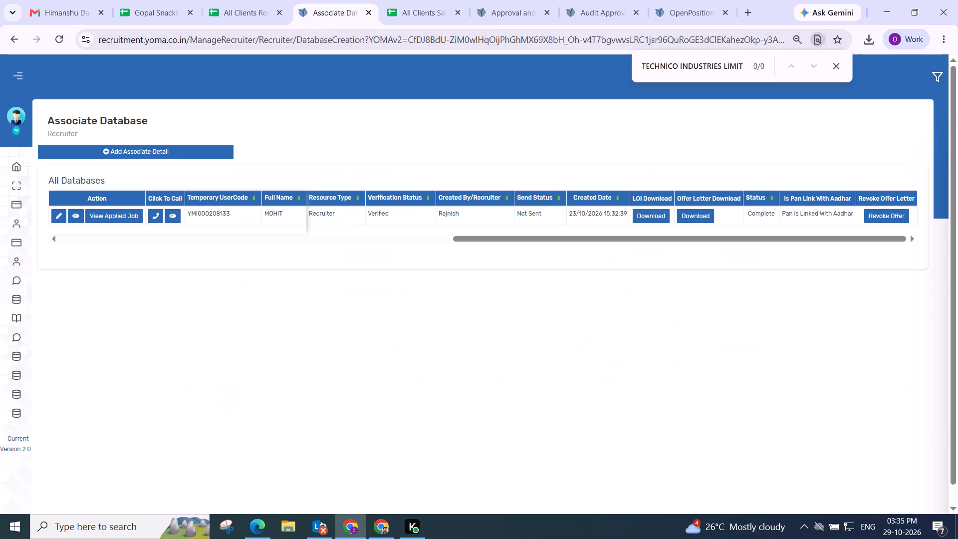
{"action": "left_click_drag", "start_coordinate": [517, 239], "coordinate": [647, 250]}
{"action": "left_click_drag", "start_coordinate": [490, 241], "coordinate": [696, 241]}
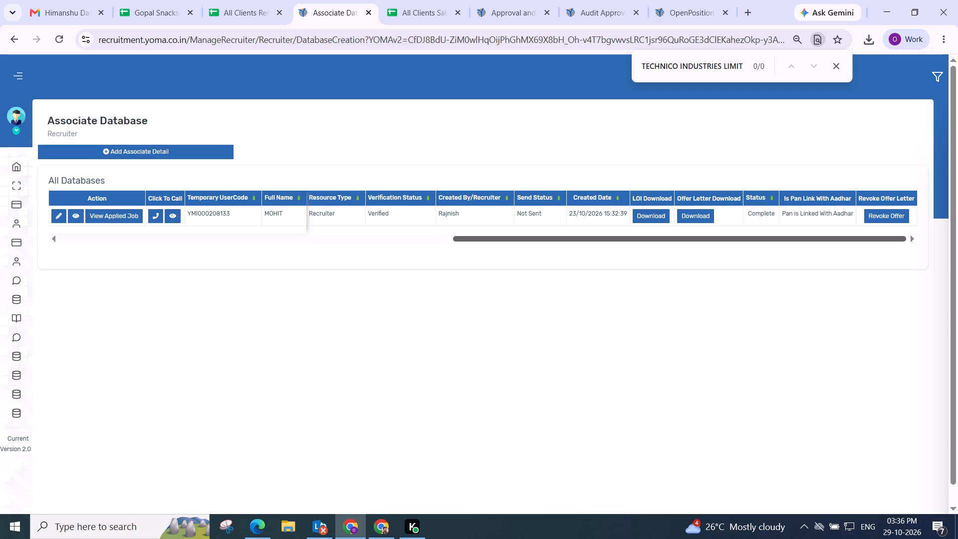
{"action": "left_click_drag", "start_coordinate": [689, 241], "coordinate": [312, 266]}
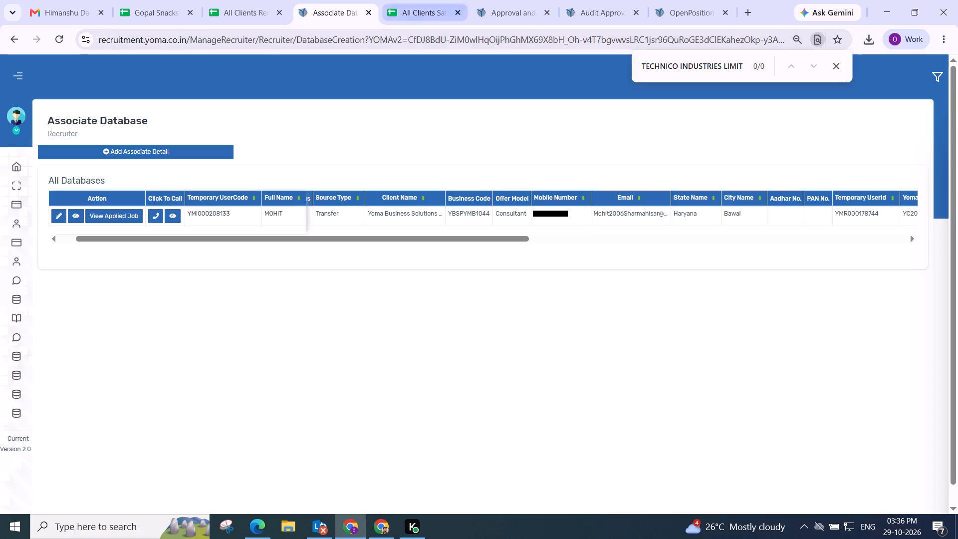
{"action": "left_click", "coordinate": [430, 17]}
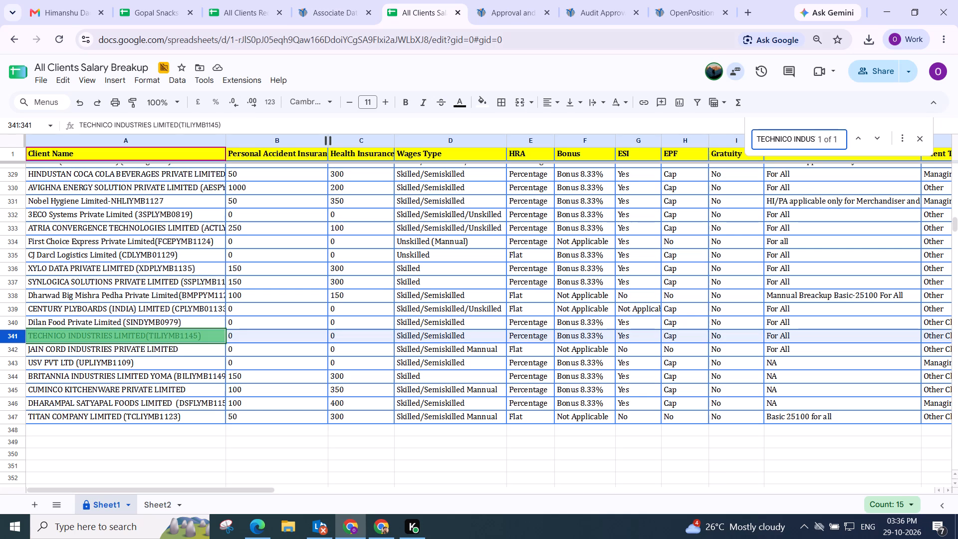
{"action": "key", "text": "ctrl+f"}
{"action": "key", "text": "ctrl+v"}
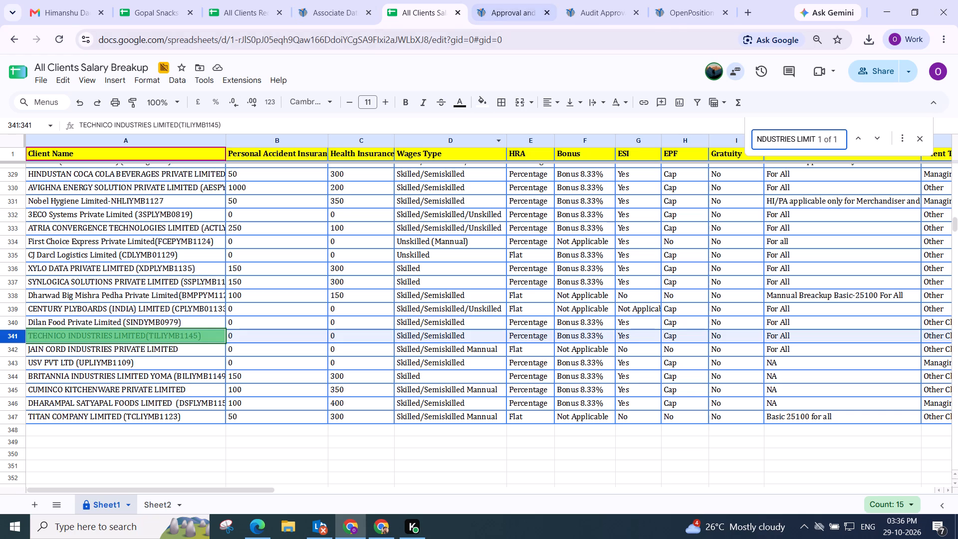
Generate the first Ahmedabad Operator's salary with Semi-Skilled (Basic as Minimum Wages), Percentage HRA, Bonus 8.33% and Bardoli as statutory location.
{"action": "left_click", "coordinate": [512, 9]}
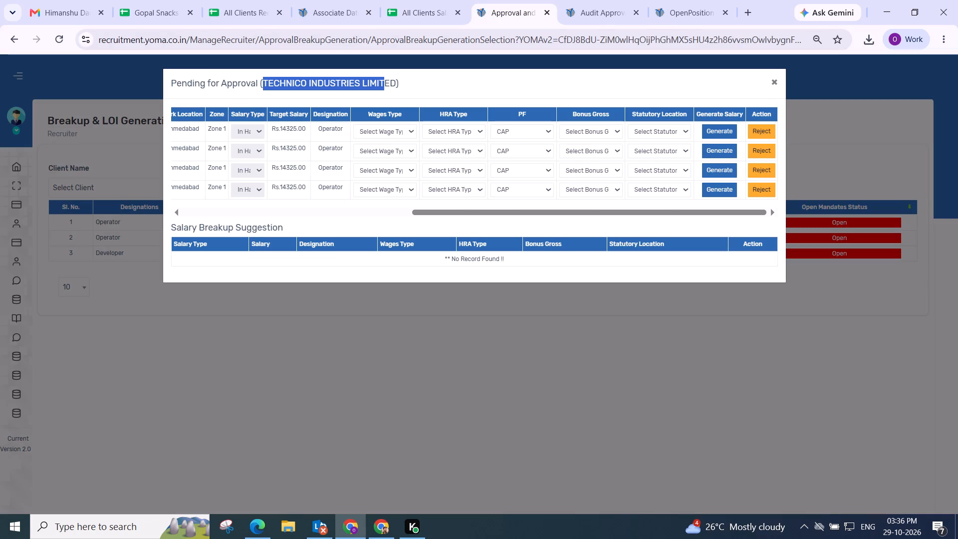
{"action": "left_click", "coordinate": [385, 126]}
{"action": "left_click", "coordinate": [387, 178]}
{"action": "left_click", "coordinate": [441, 127]}
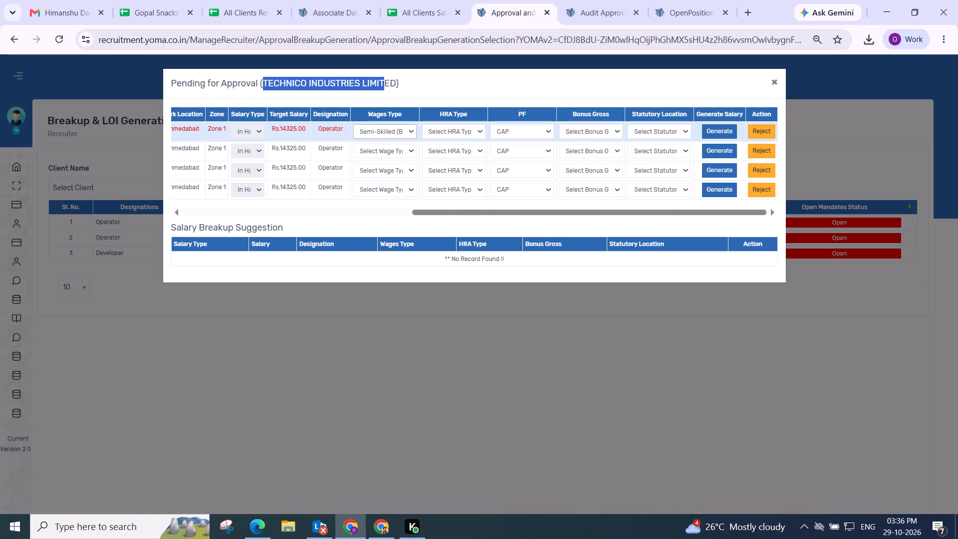
{"action": "left_click", "coordinate": [441, 157]}
{"action": "left_click", "coordinate": [573, 133]}
{"action": "left_click", "coordinate": [574, 158]}
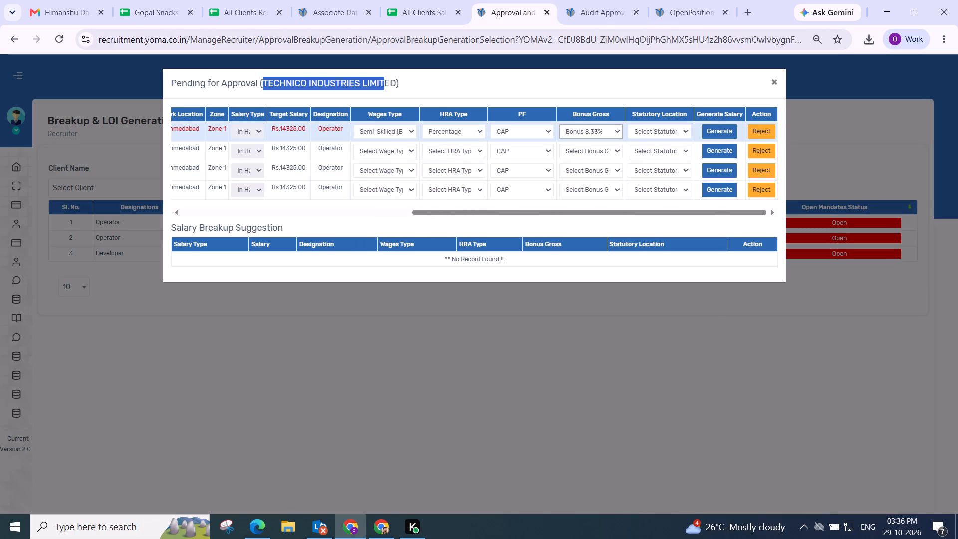
{"action": "left_click", "coordinate": [643, 132]}
{"action": "left_click", "coordinate": [647, 197]}
{"action": "left_click", "coordinate": [716, 135]}
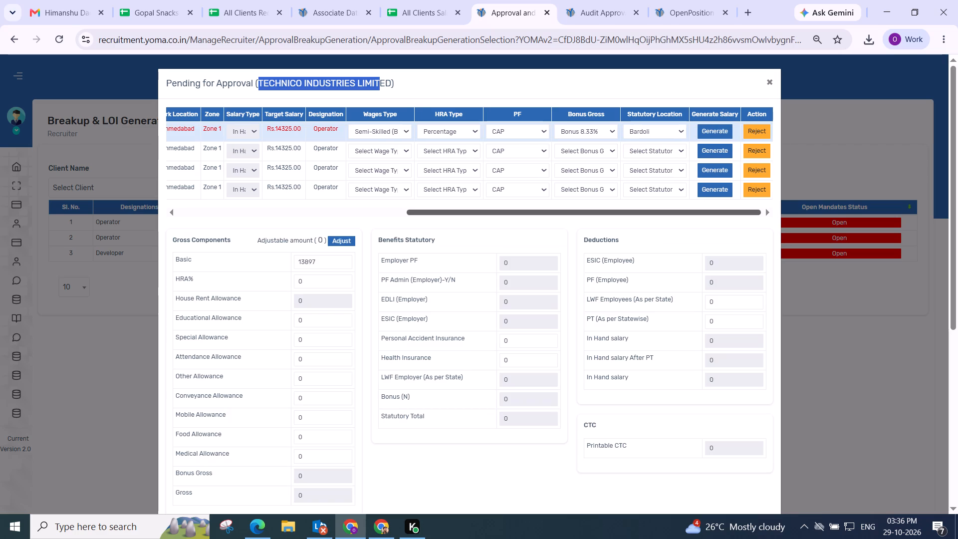
Adjust the gross components of the first Rs.14325 Ahmedabad Operator, then save the salary breakup and confirm the save.
{"action": "left_click", "coordinate": [341, 239]}
{"action": "scroll", "coordinate": [374, 234], "scroll_direction": "down", "scroll_amount": 1}
{"action": "left_click_drag", "start_coordinate": [470, 216], "coordinate": [496, 221]}
{"action": "left_click", "coordinate": [758, 288]}
{"action": "left_click", "coordinate": [513, 348]}
{"action": "scroll", "coordinate": [495, 328], "scroll_direction": "up", "scroll_amount": 3}
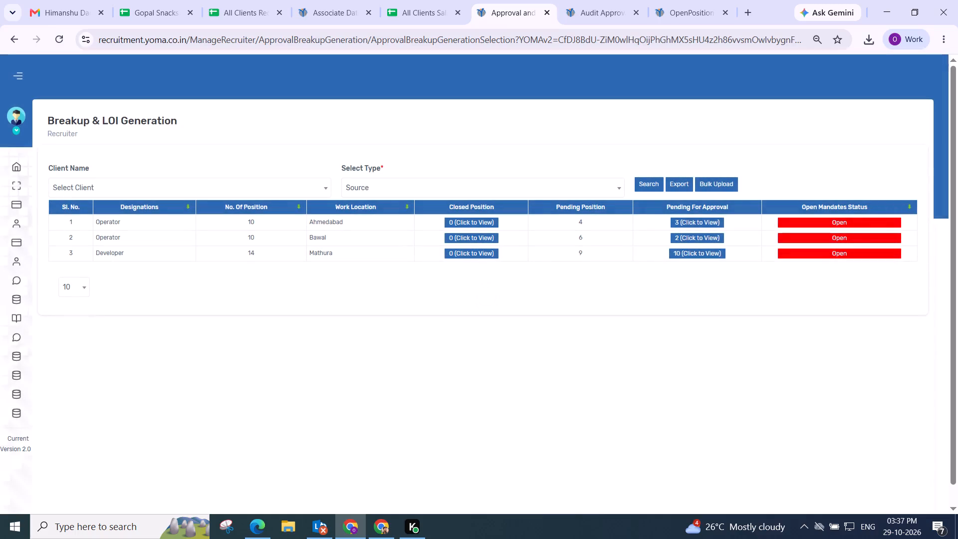
Reopen the Ahmedabad Operator pending approvals.
{"action": "left_click", "coordinate": [689, 227]}
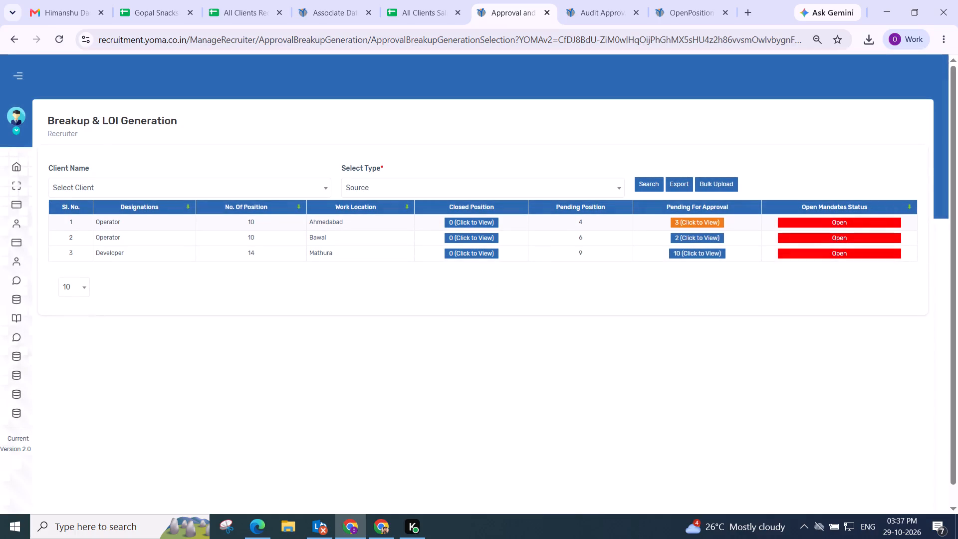
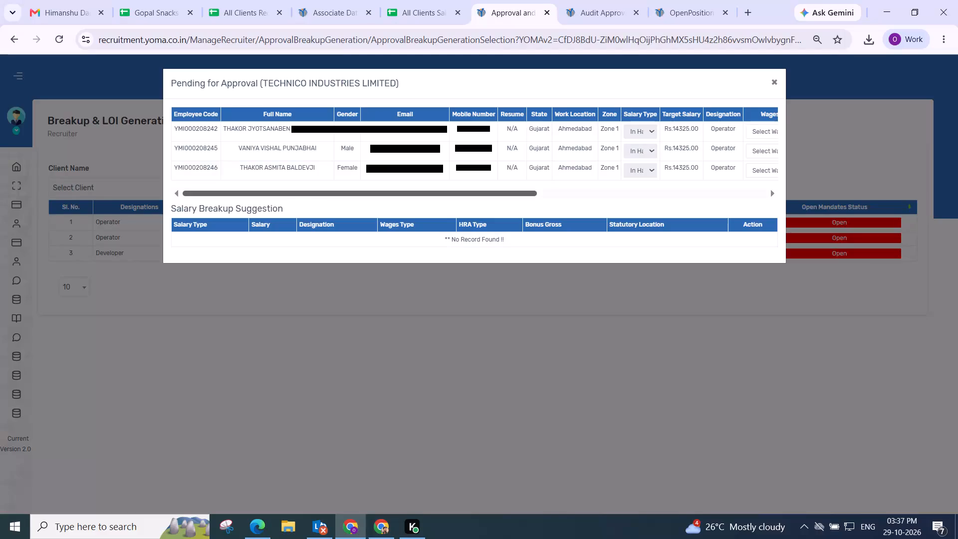
Generate the first listed Ahmedabad Operator's salary with Semi-Skilled (Basic as Minimum Wages), Percentage HRA, Bonus 8.33% and Bardoli as statutory location.
{"action": "left_click_drag", "start_coordinate": [344, 193], "coordinate": [725, 202]}
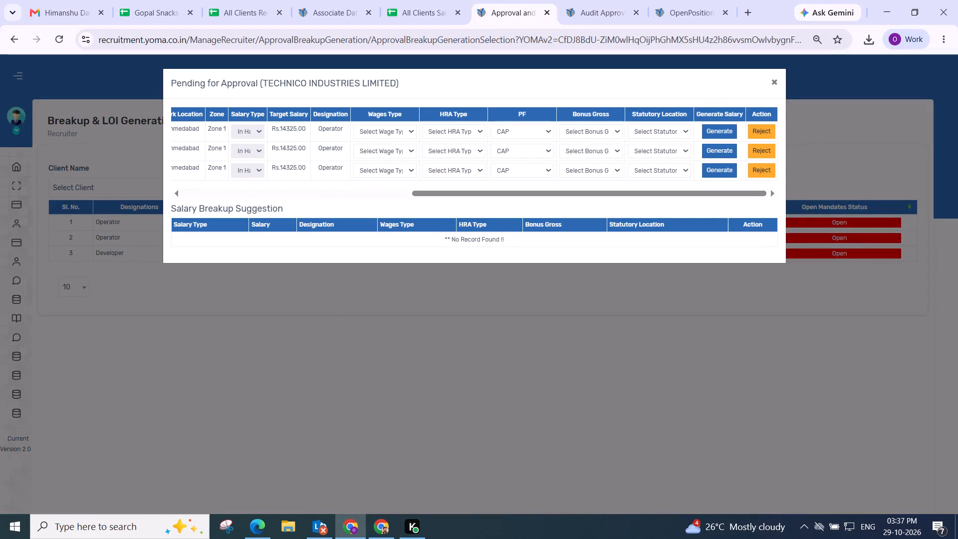
{"action": "left_click", "coordinate": [396, 131]}
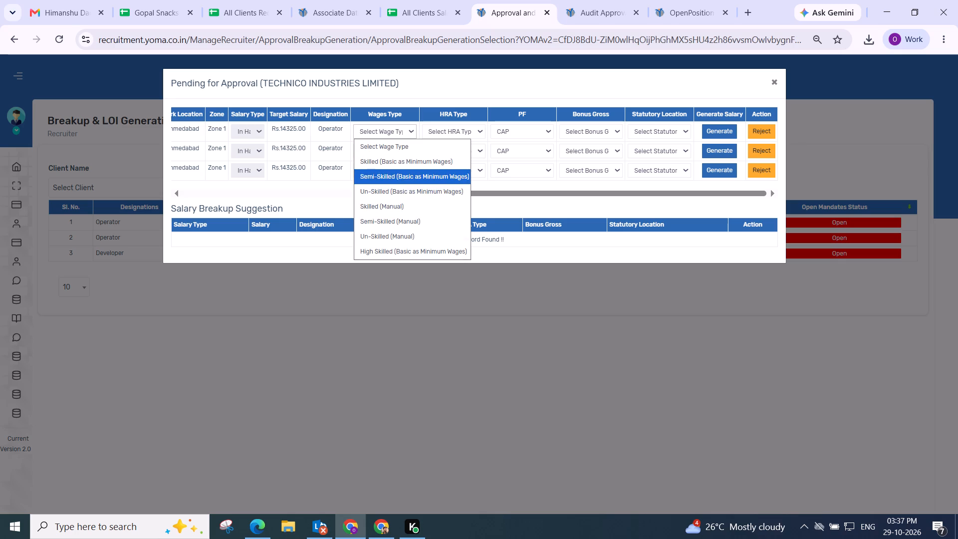
{"action": "left_click", "coordinate": [399, 173]}
{"action": "left_click", "coordinate": [452, 130]}
{"action": "left_click", "coordinate": [451, 156]}
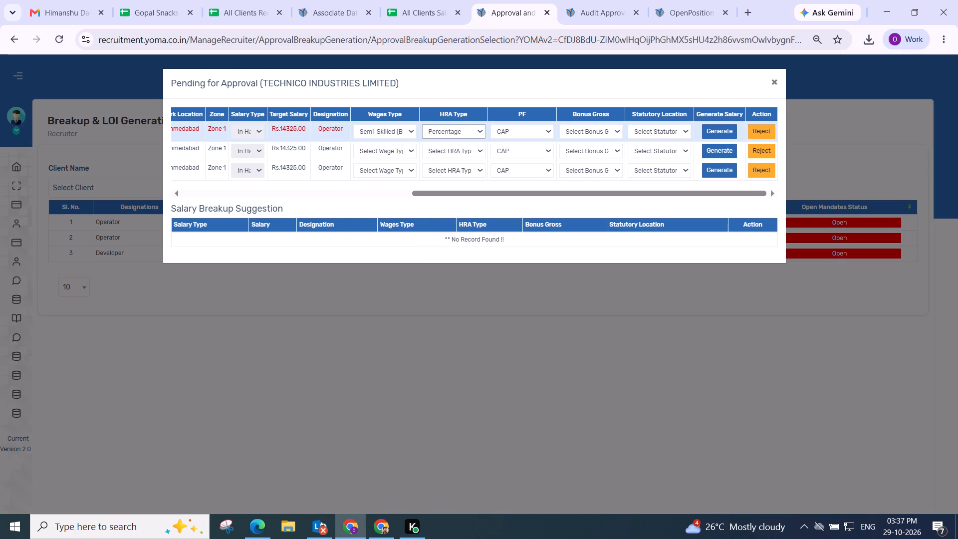
{"action": "left_click", "coordinate": [593, 132]}
{"action": "left_click", "coordinate": [585, 163]}
{"action": "left_click", "coordinate": [653, 132]}
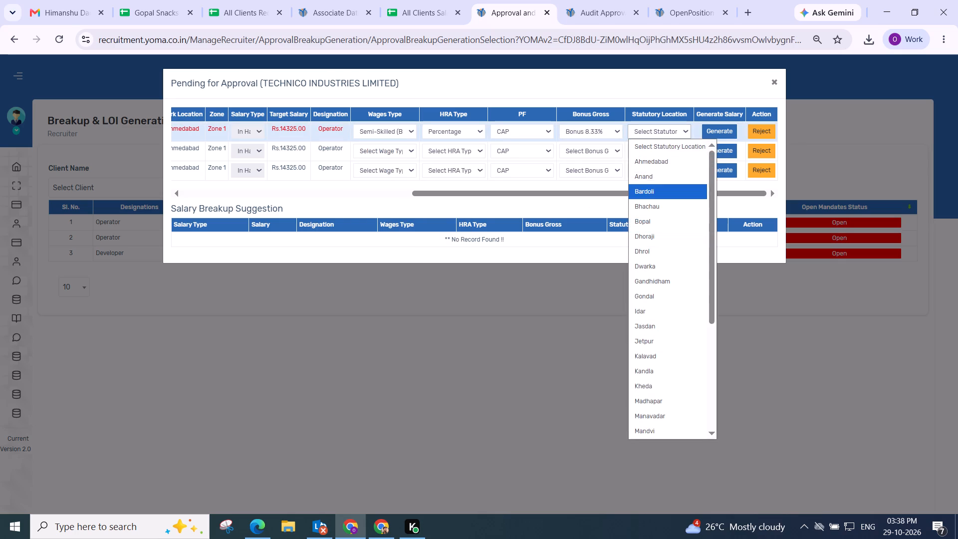
{"action": "left_click", "coordinate": [648, 194]}
{"action": "left_click", "coordinate": [715, 132]}
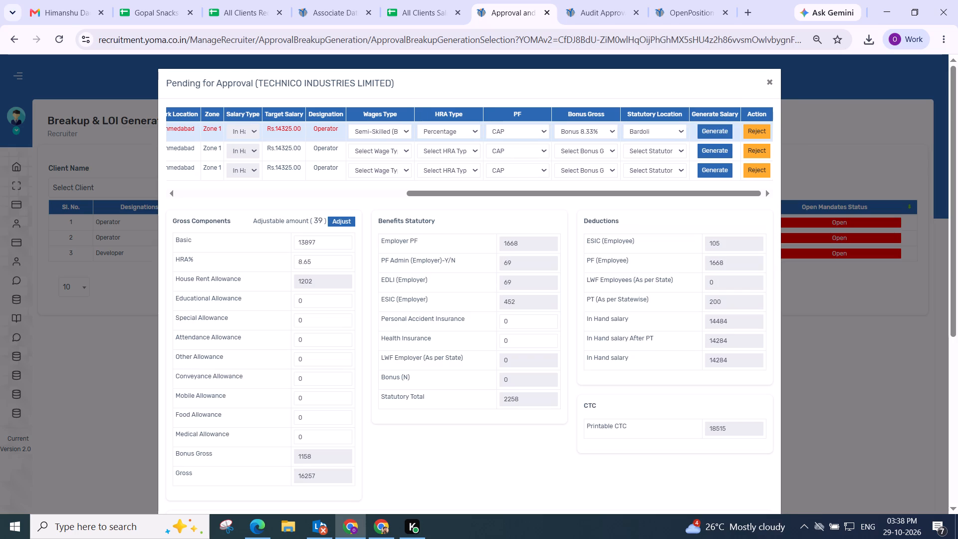
Adjust the gross components of this Rs.14325 Ahmedabad Operator, then save the salary breakup and confirm the save.
{"action": "left_click", "coordinate": [345, 220]}
{"action": "scroll", "coordinate": [354, 219], "scroll_direction": "down", "scroll_amount": 2}
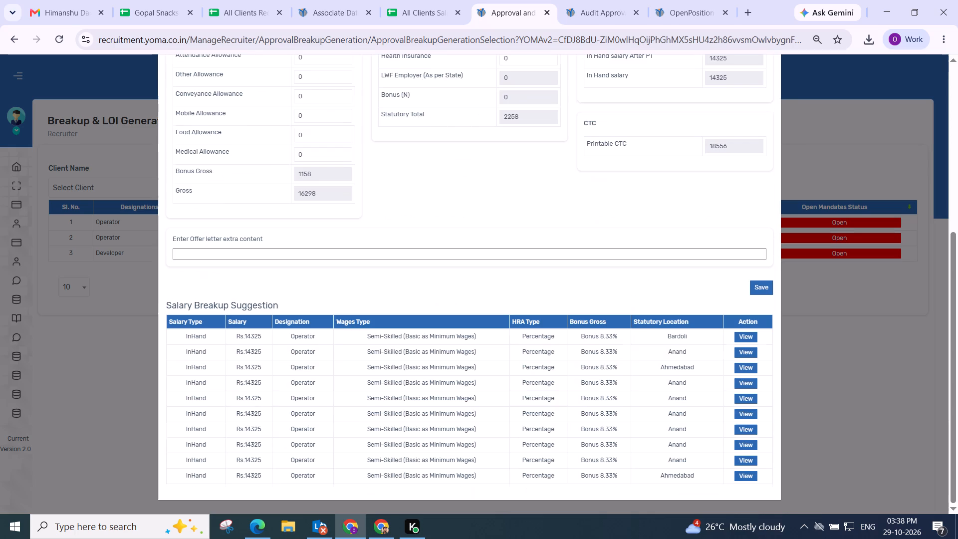
{"action": "left_click_drag", "start_coordinate": [453, 204], "coordinate": [523, 211]}
{"action": "left_click", "coordinate": [757, 283]}
{"action": "left_click", "coordinate": [497, 345]}
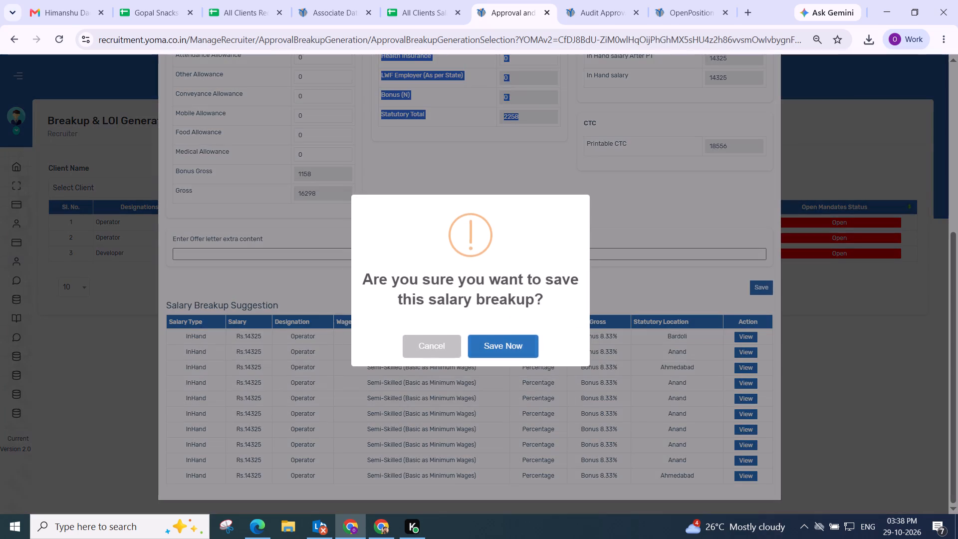
{"action": "scroll", "coordinate": [498, 332], "scroll_direction": "up", "scroll_amount": 2}
{"action": "scroll", "coordinate": [410, 280], "scroll_direction": "down", "scroll_amount": 2}
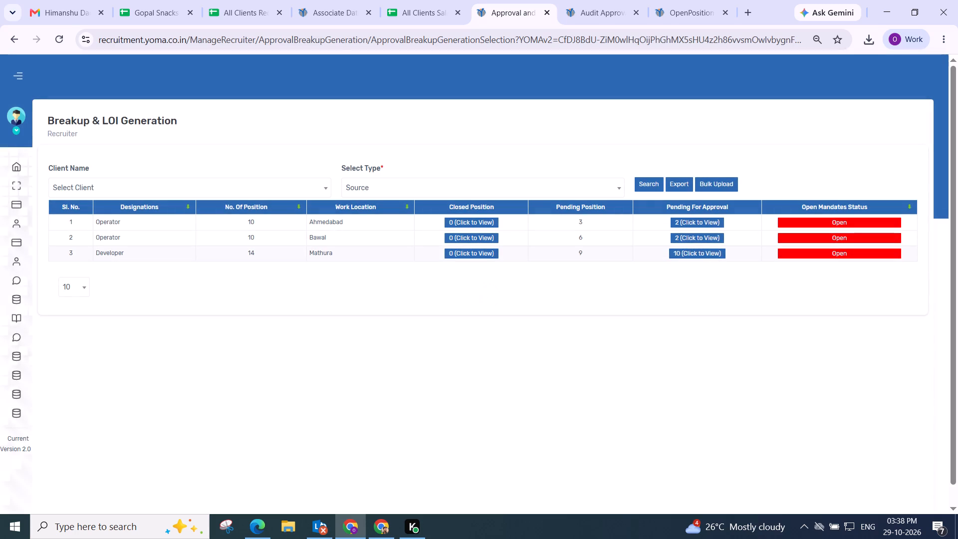
Reopen the Ahmedabad Operator pending approvals and generate the first remaining salary with Semi-Skilled (Basic as Minimum Wages), Percentage HRA, Bonus 8.33% and Bardoli.
{"action": "left_click", "coordinate": [688, 223]}
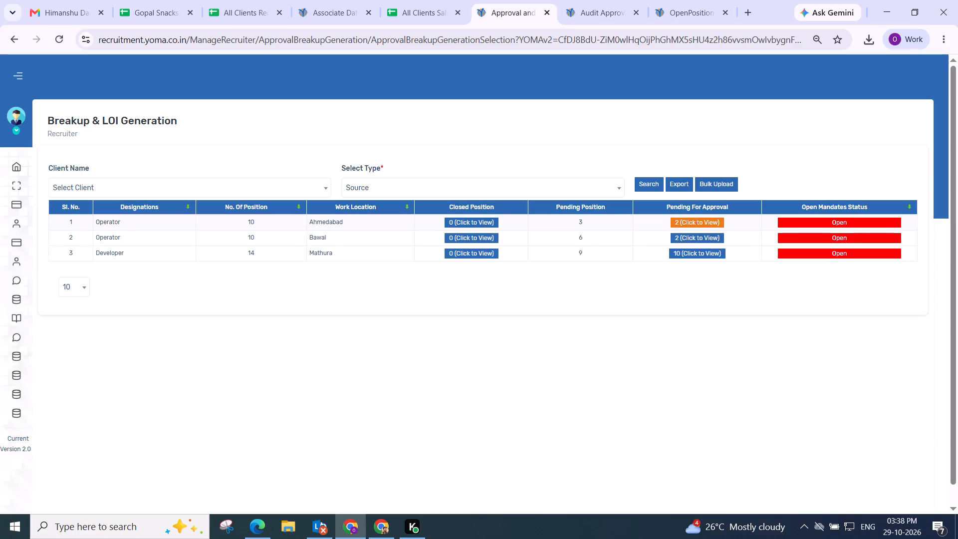
{"action": "left_click_drag", "start_coordinate": [322, 172], "coordinate": [740, 146]}
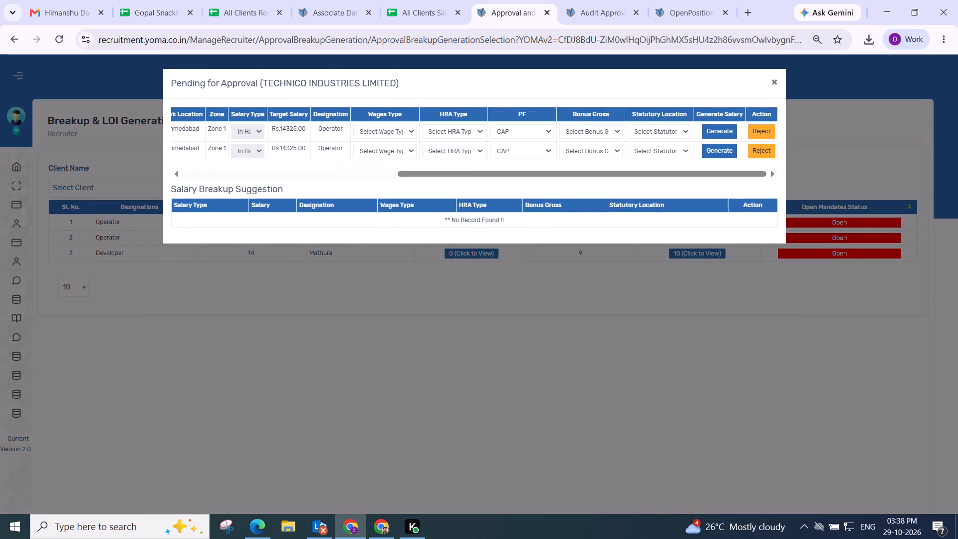
{"action": "left_click", "coordinate": [376, 135]}
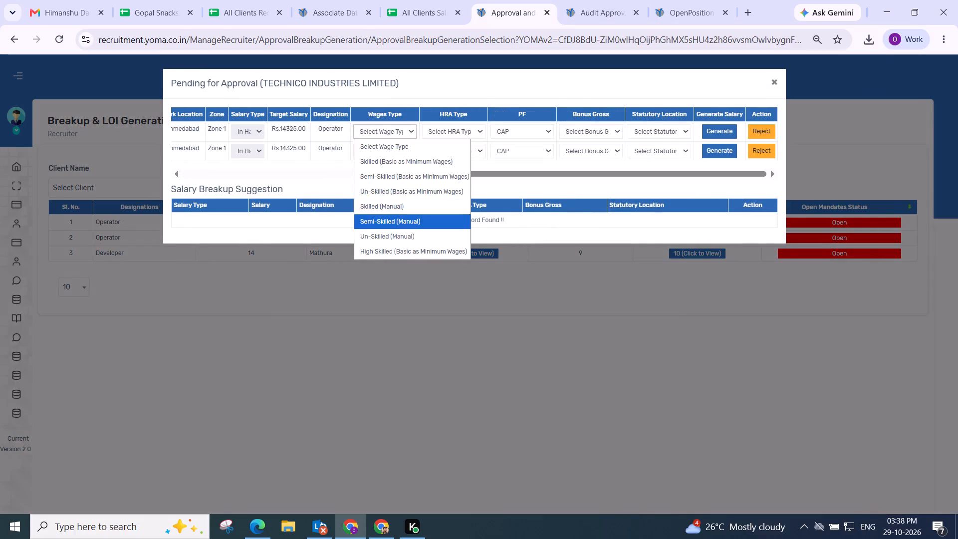
{"action": "left_click_drag", "start_coordinate": [388, 179], "coordinate": [399, 169]}
{"action": "left_click", "coordinate": [449, 130]}
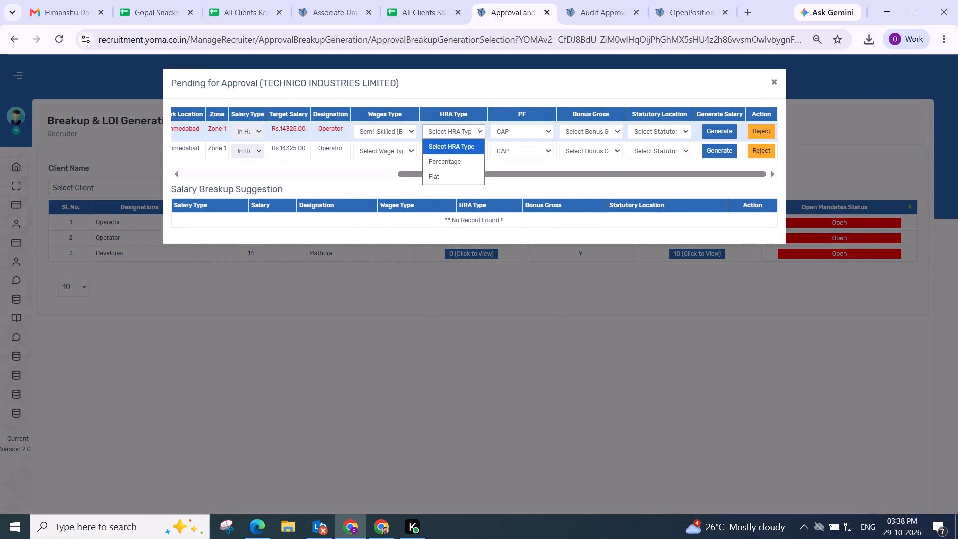
{"action": "left_click", "coordinate": [451, 160]}
{"action": "left_click", "coordinate": [579, 129]}
{"action": "left_click", "coordinate": [583, 163]}
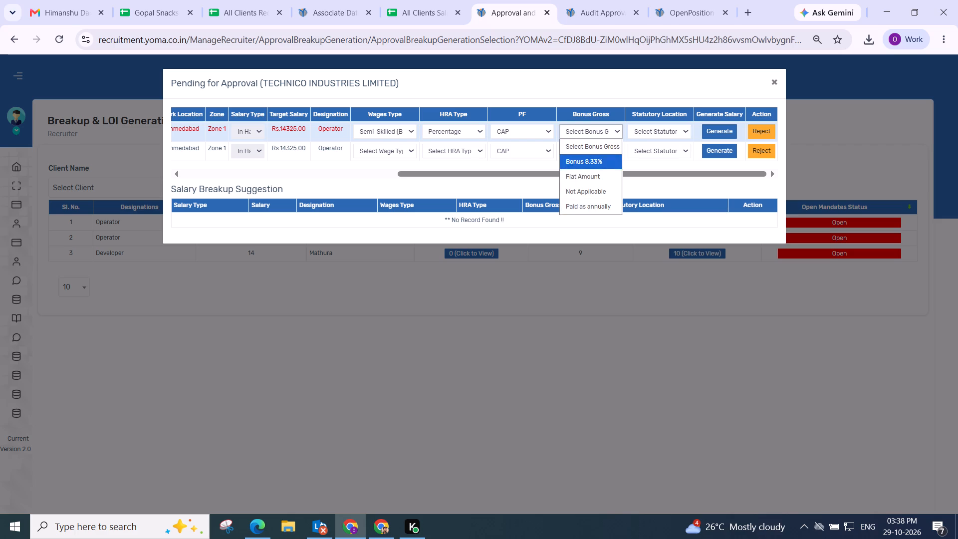
{"action": "left_click", "coordinate": [660, 137]}
{"action": "left_click", "coordinate": [650, 193]}
{"action": "left_click", "coordinate": [711, 128]}
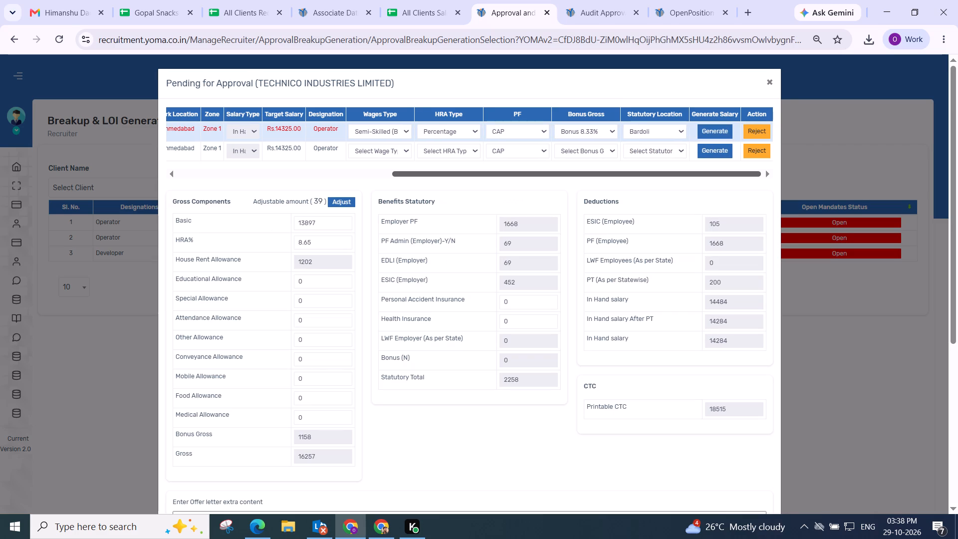
Adjust the generated gross components for this Ahmedabad Operator, then save the salary breakup and confirm the save.
{"action": "left_click", "coordinate": [345, 201]}
{"action": "scroll", "coordinate": [350, 207], "scroll_direction": "down", "scroll_amount": 2}
{"action": "left_click_drag", "start_coordinate": [433, 220], "coordinate": [451, 220]}
{"action": "left_click", "coordinate": [758, 296]}
{"action": "left_click", "coordinate": [767, 285]}
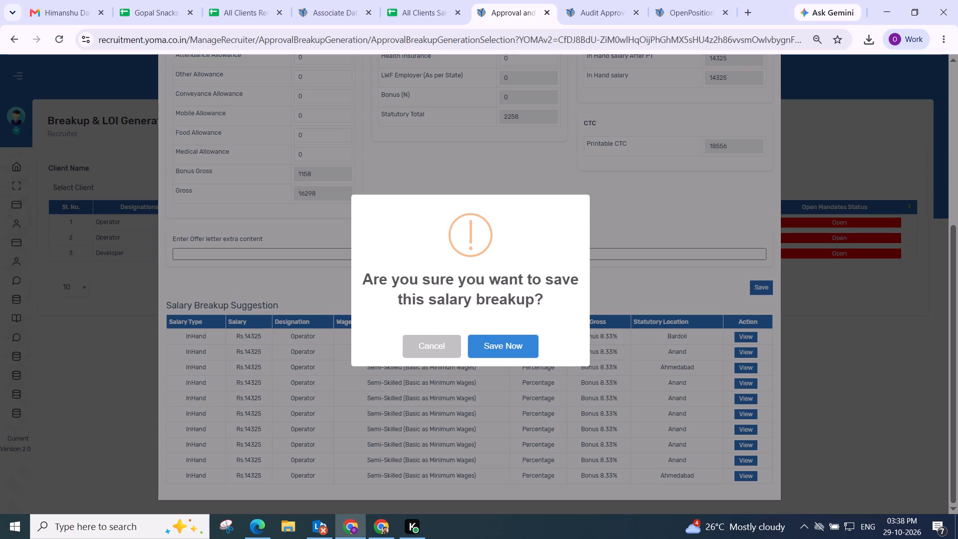
{"action": "left_click", "coordinate": [486, 345]}
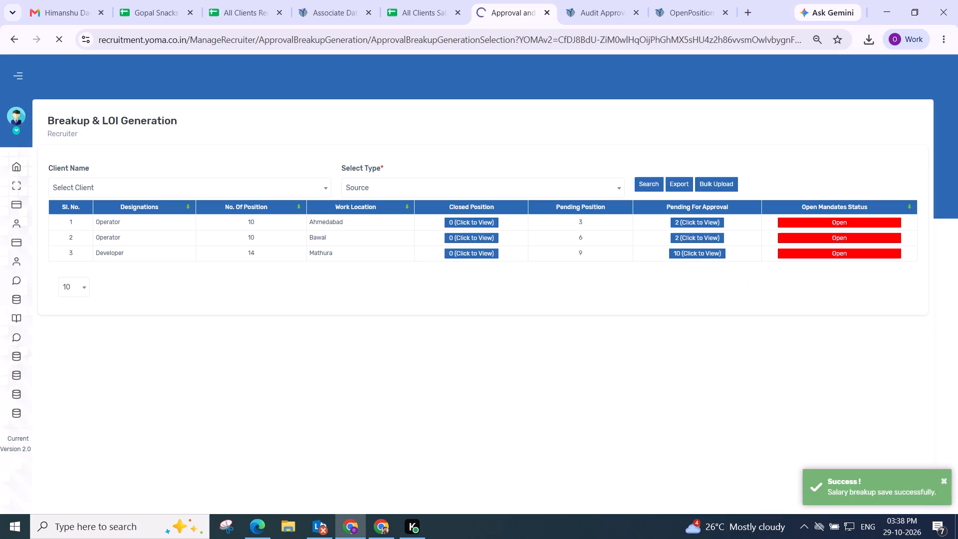
{"action": "scroll", "coordinate": [549, 276], "scroll_direction": "up", "scroll_amount": 2}
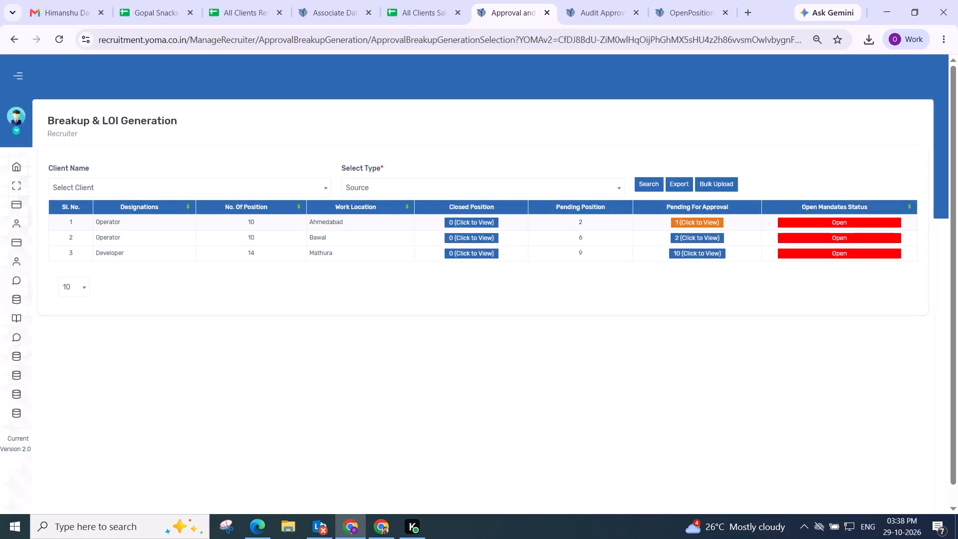
Reopen the Ahmedabad Operator approvals and generate the last pending salary with Semi-Skilled (Basic as Minimum Wages), Percentage HRA, Bonus 8.33% and statutory location Bhachau.
{"action": "left_click", "coordinate": [689, 219]}
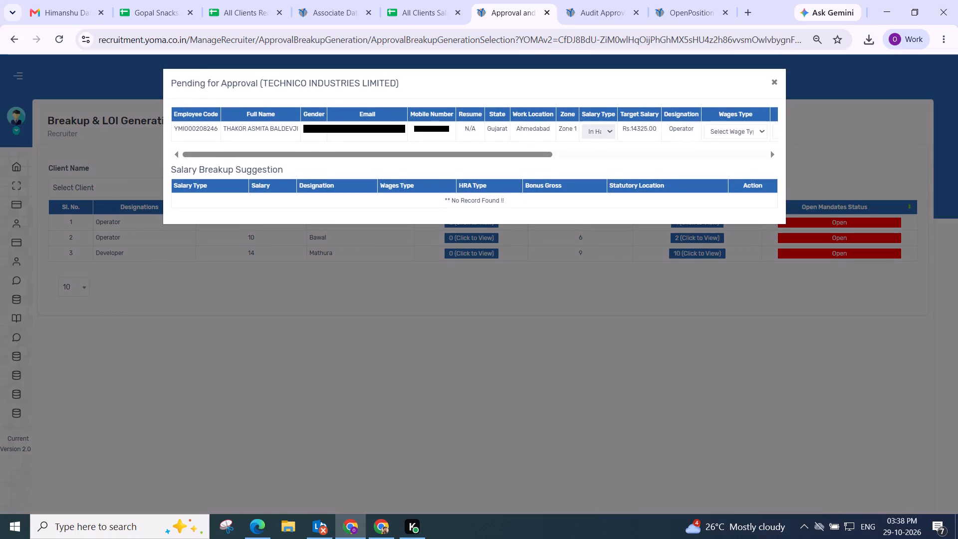
{"action": "left_click_drag", "start_coordinate": [322, 156], "coordinate": [730, 144]}
{"action": "left_click", "coordinate": [387, 134]}
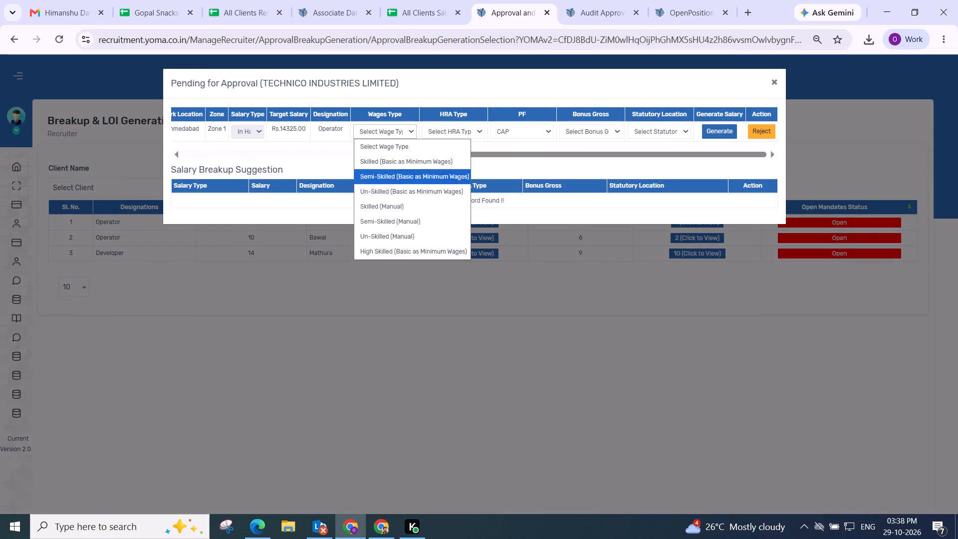
{"action": "left_click", "coordinate": [388, 173]}
{"action": "left_click", "coordinate": [451, 128]}
{"action": "left_click", "coordinate": [446, 160]}
{"action": "left_click", "coordinate": [589, 126]}
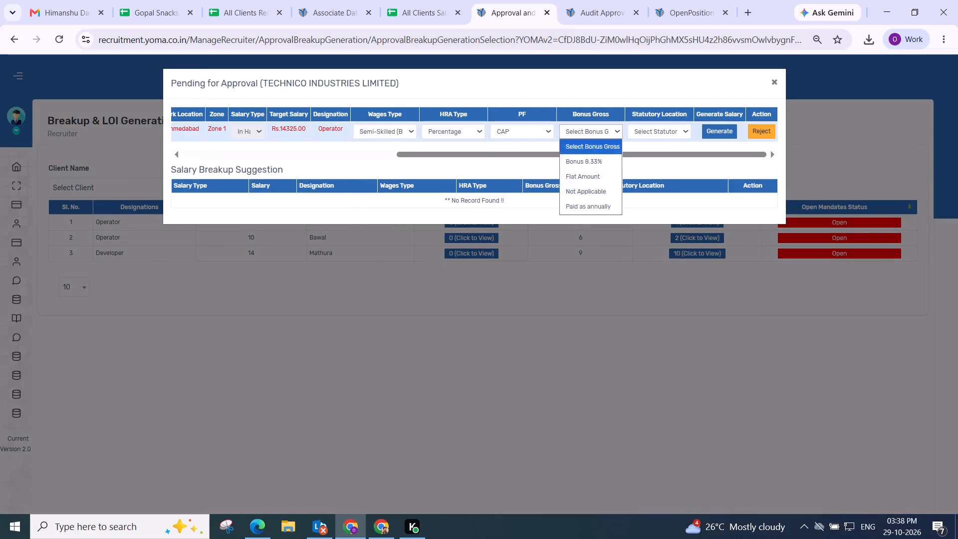
{"action": "left_click", "coordinate": [595, 159]}
{"action": "left_click_drag", "start_coordinate": [647, 125], "coordinate": [650, 131]}
{"action": "left_click", "coordinate": [647, 205]}
{"action": "left_click", "coordinate": [710, 133]}
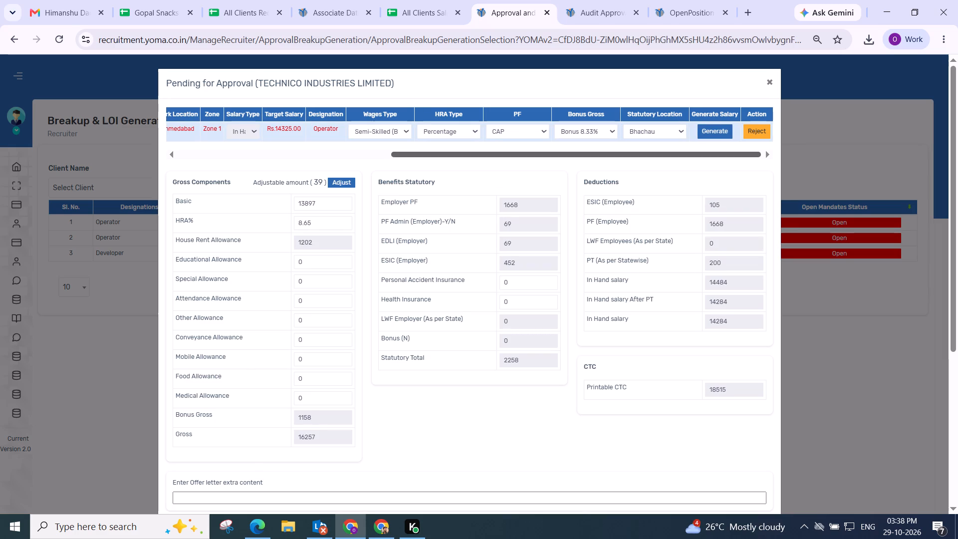
Adjust the last Ahmedabad Operator's gross components, then save the salary breakup and confirm the save.
{"action": "left_click", "coordinate": [343, 184]}
{"action": "scroll", "coordinate": [344, 183], "scroll_direction": "down", "scroll_amount": 2}
{"action": "left_click", "coordinate": [424, 199]}
{"action": "left_click", "coordinate": [756, 283]}
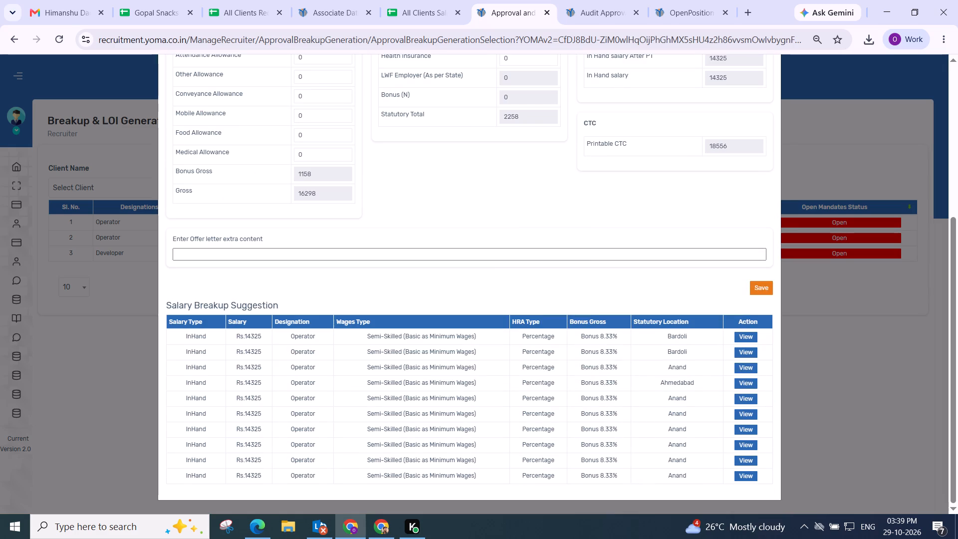
{"action": "left_click", "coordinate": [511, 347]}
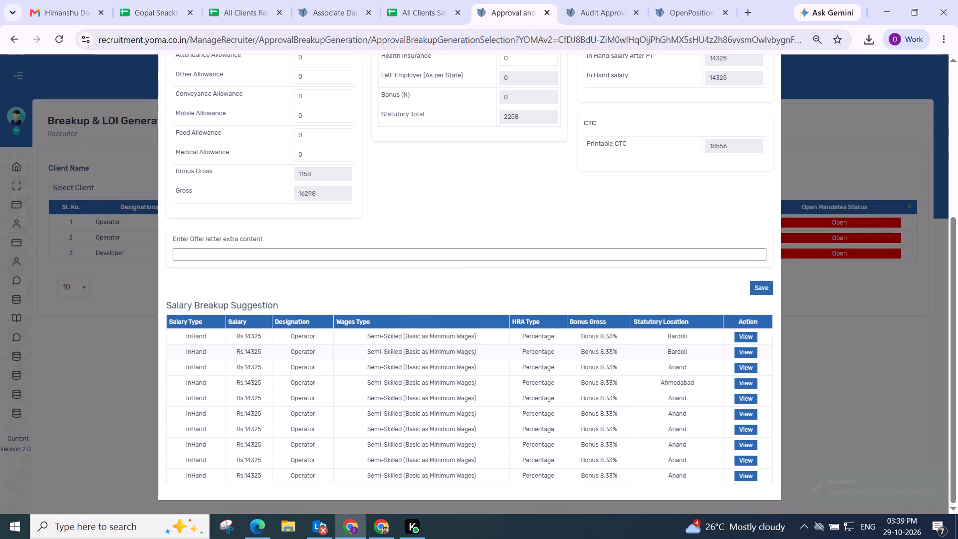